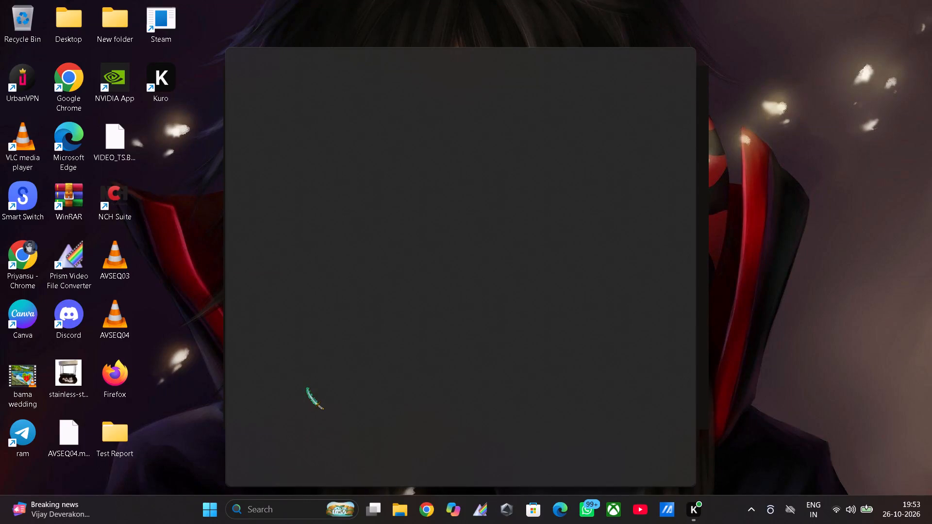
Search the computer for "photoshop" and launch Photoshop.
text(pho)
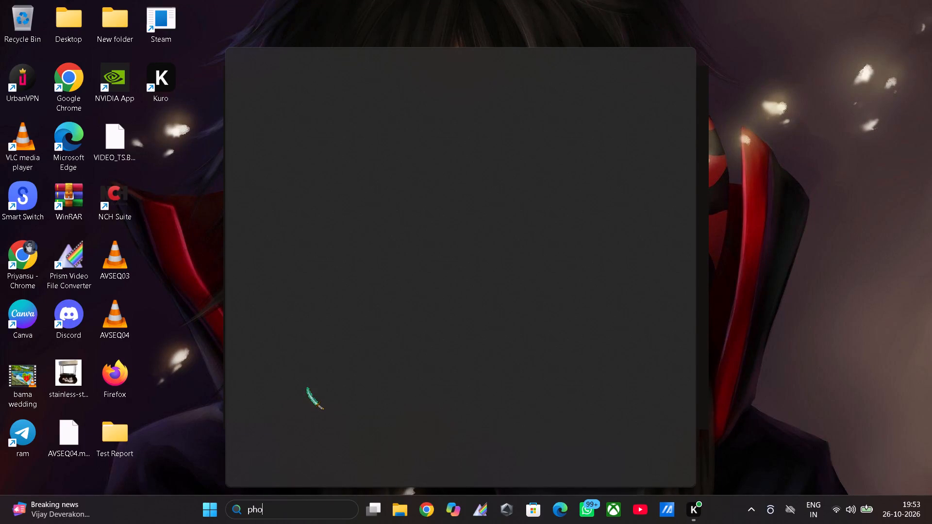
text(to)
text(shop)
key(Return)
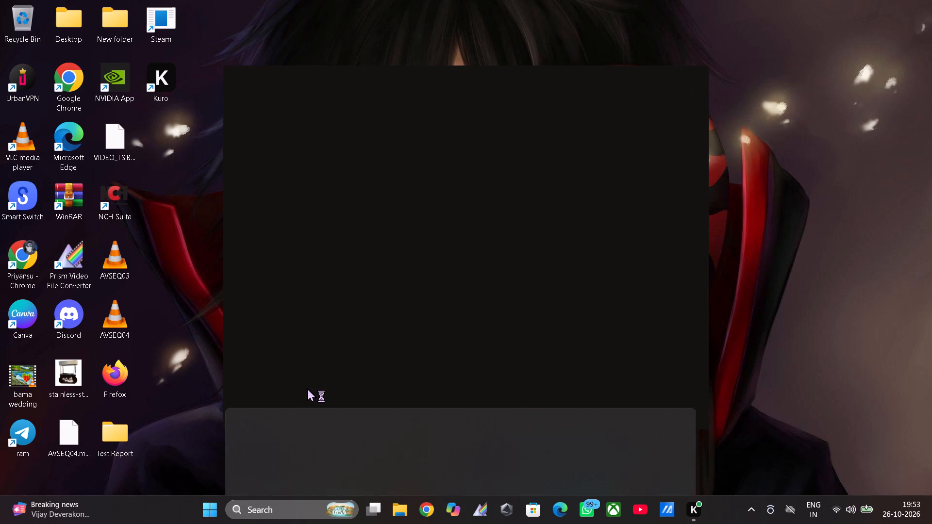
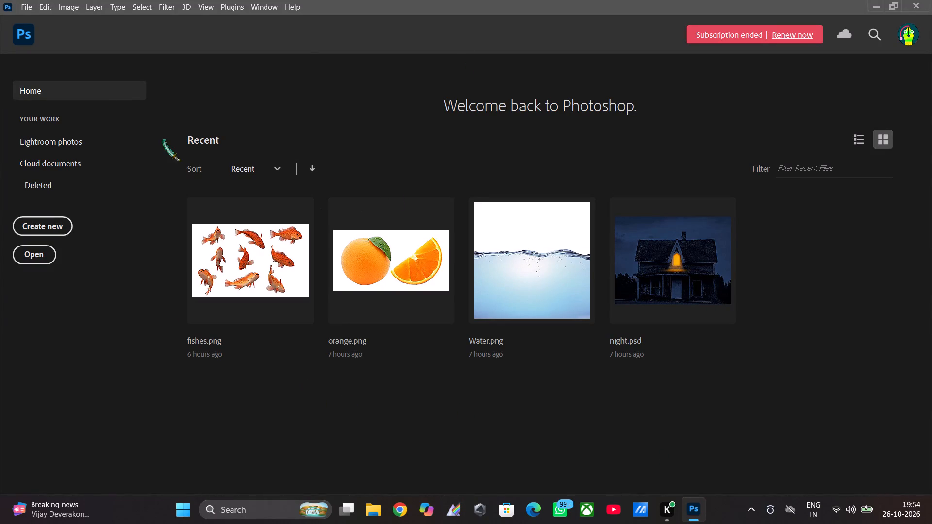
Create a new 1800 x 1800 pixel document at 72 pixels/inch in RGB colour with a white background.
click(33, 222)
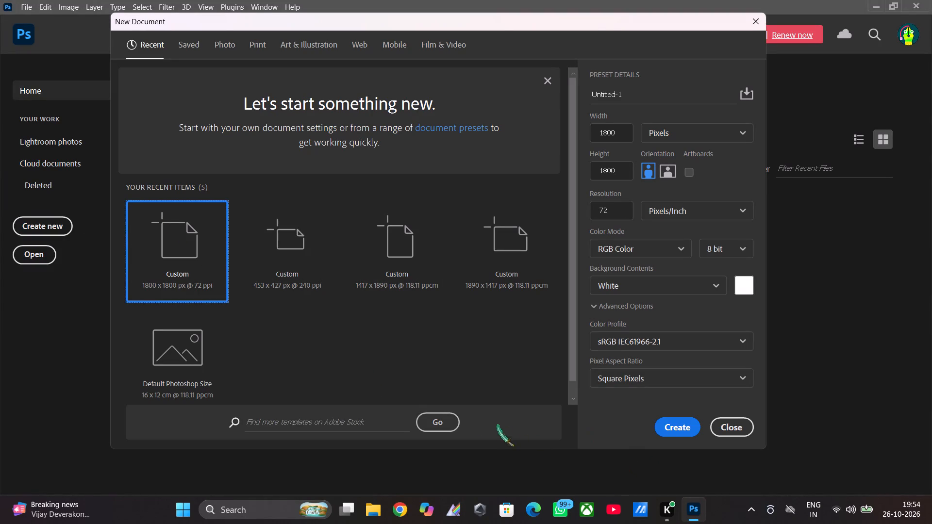
click(678, 418)
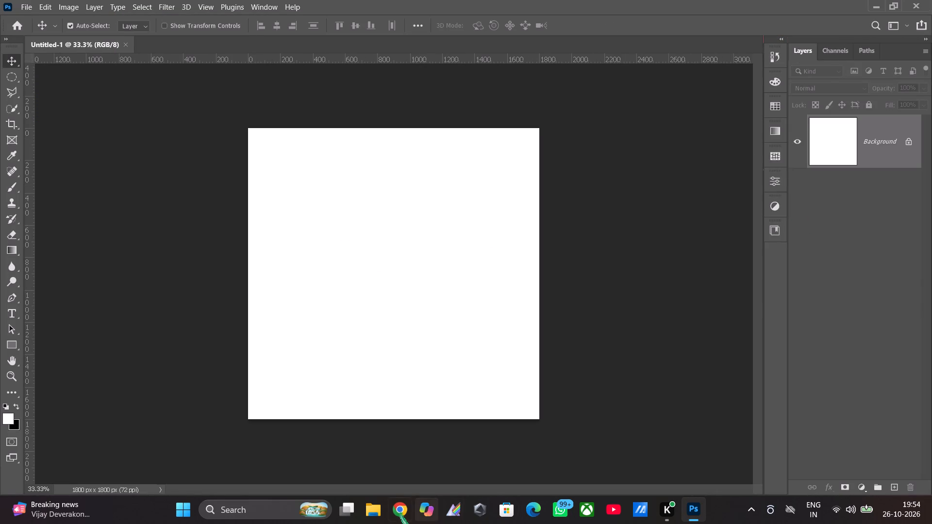
Switch to File Explorer and open the Downloads folder.
double_click(376, 512)
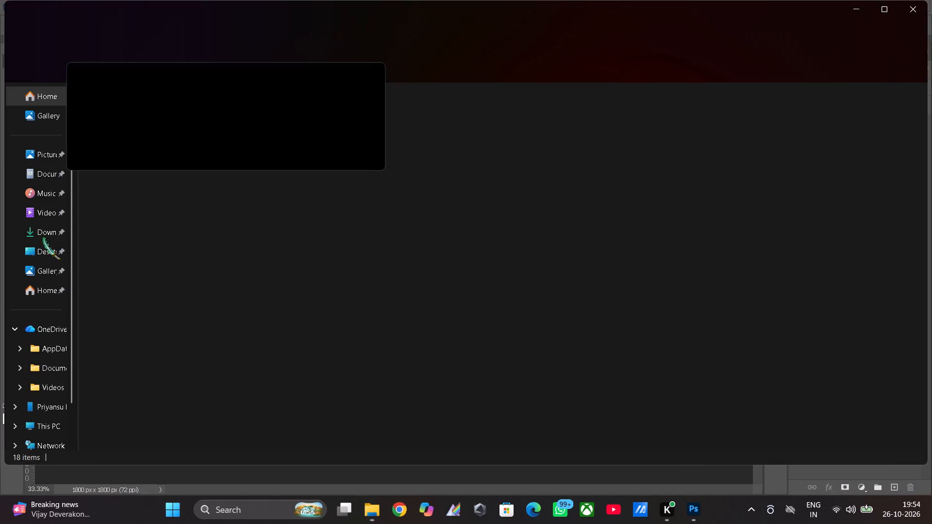
click(309, 149)
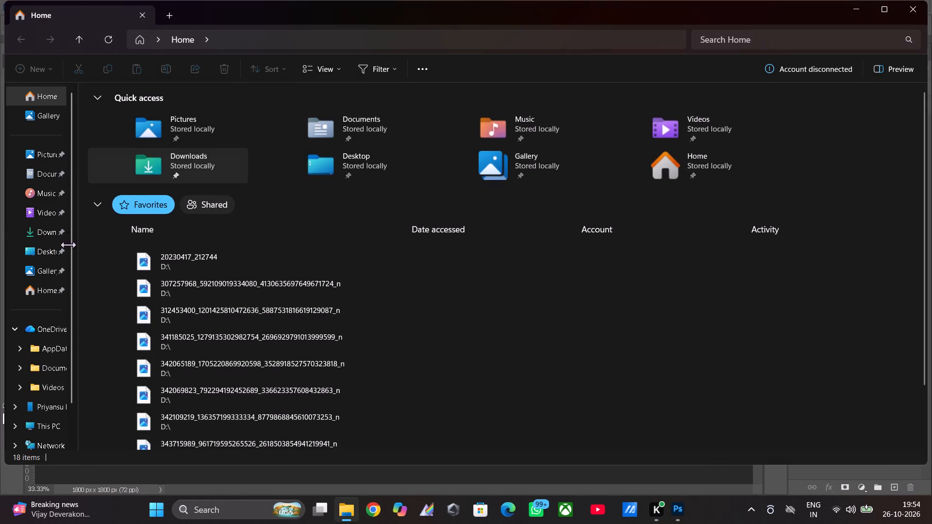
click(58, 230)
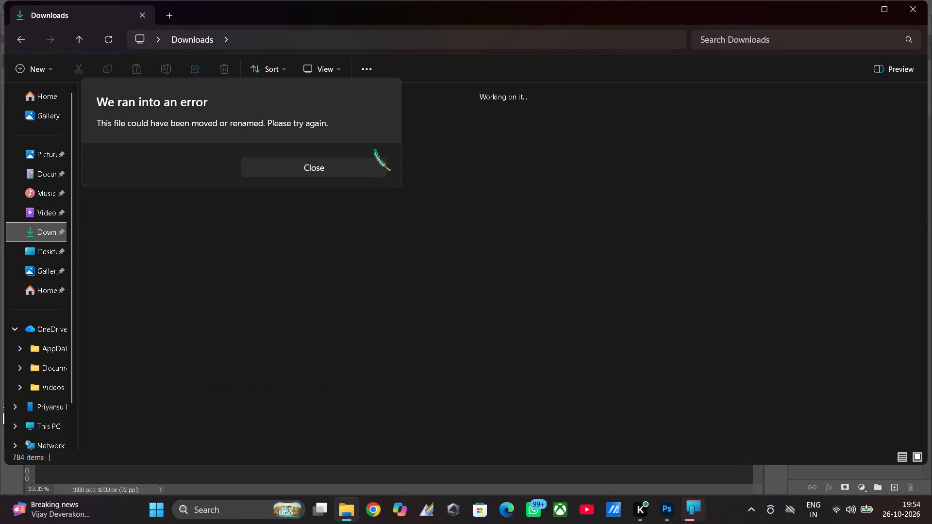
click(329, 170)
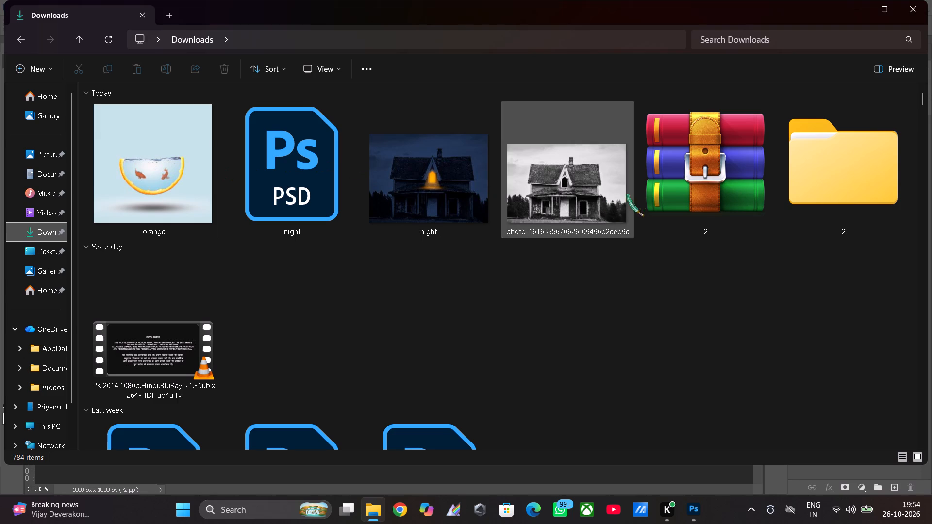
click(362, 199)
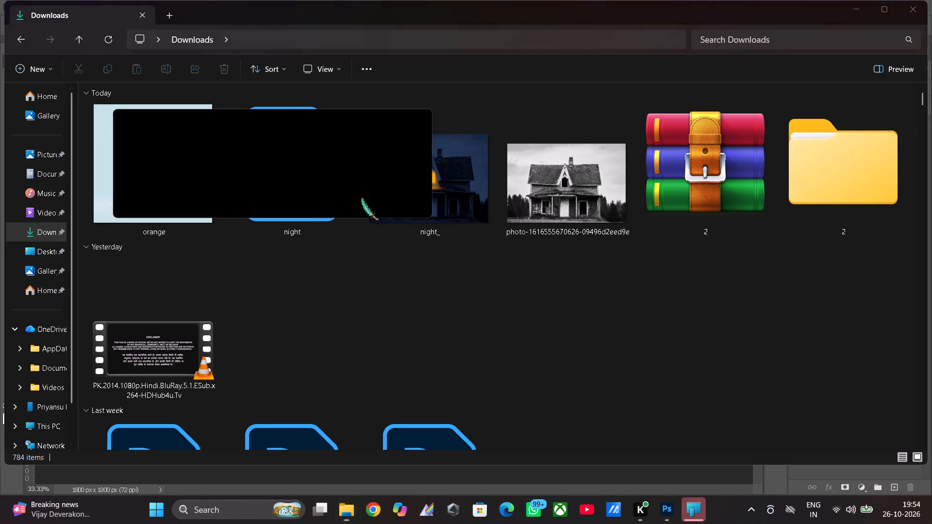
Open the Comp-1 folder inside Downloads > 2 > 2.
double_click(840, 170)
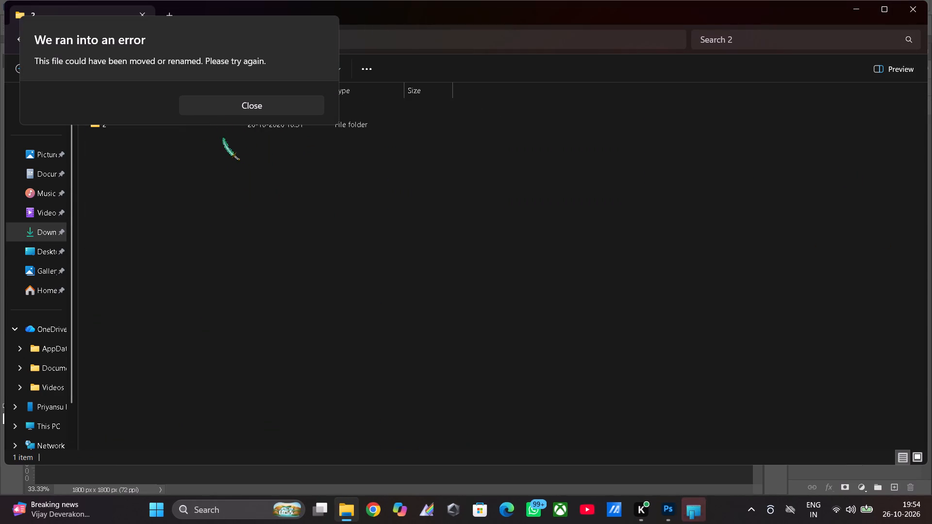
click(235, 102)
click(213, 120)
click(213, 120)
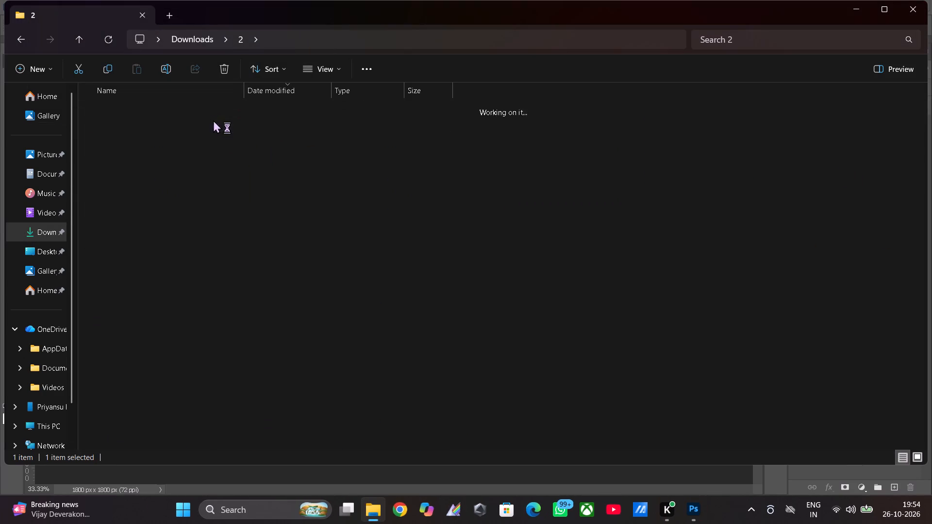
double_click(167, 156)
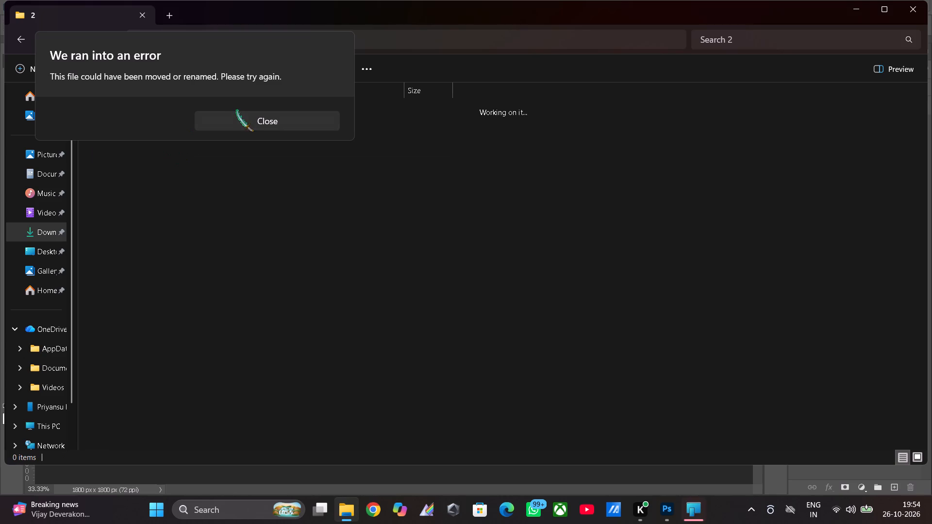
click(241, 115)
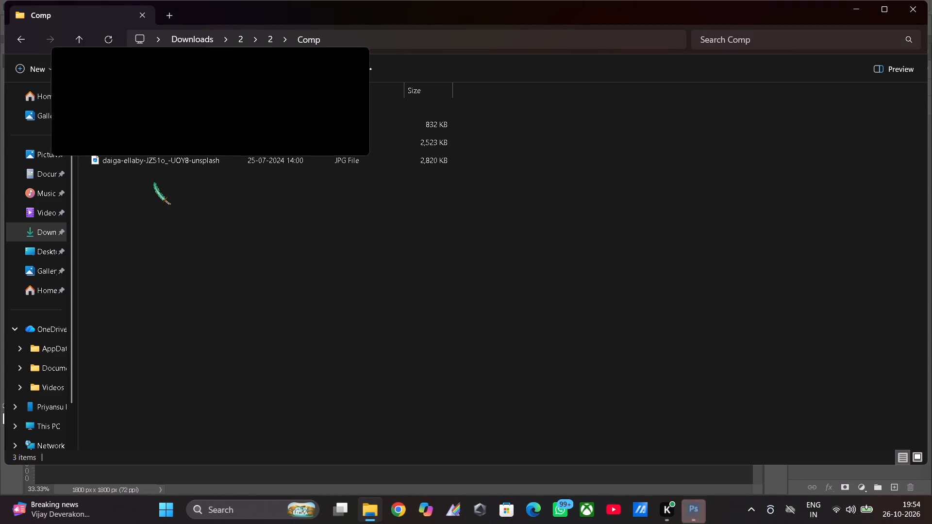
click(275, 143)
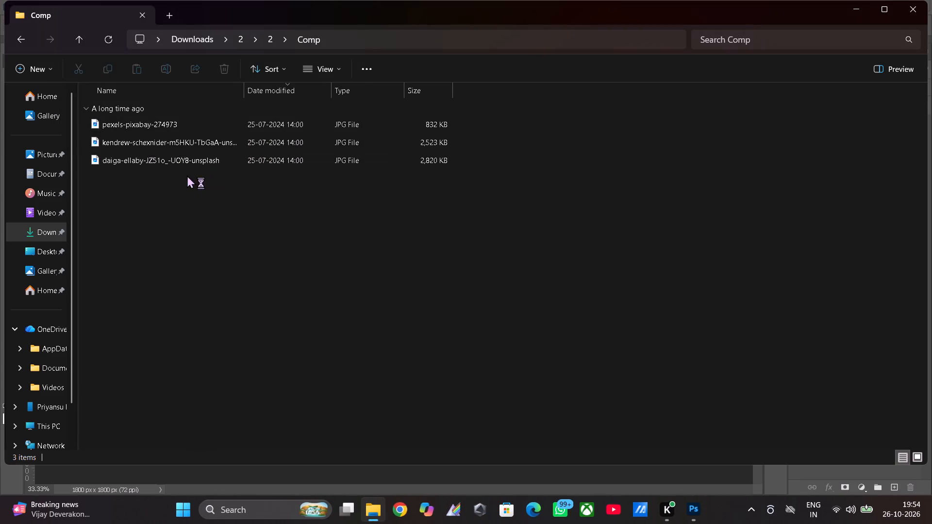
click(264, 153)
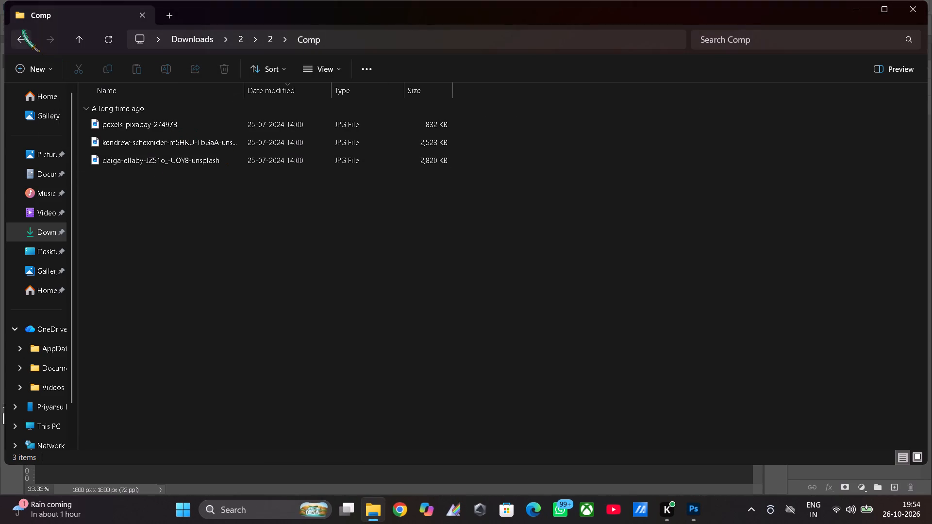
click(22, 37)
double_click(224, 129)
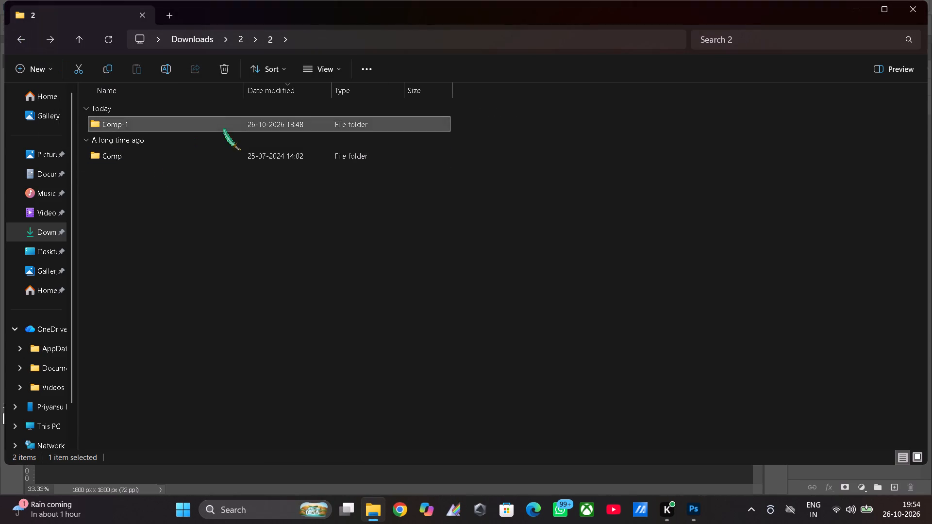
click(315, 176)
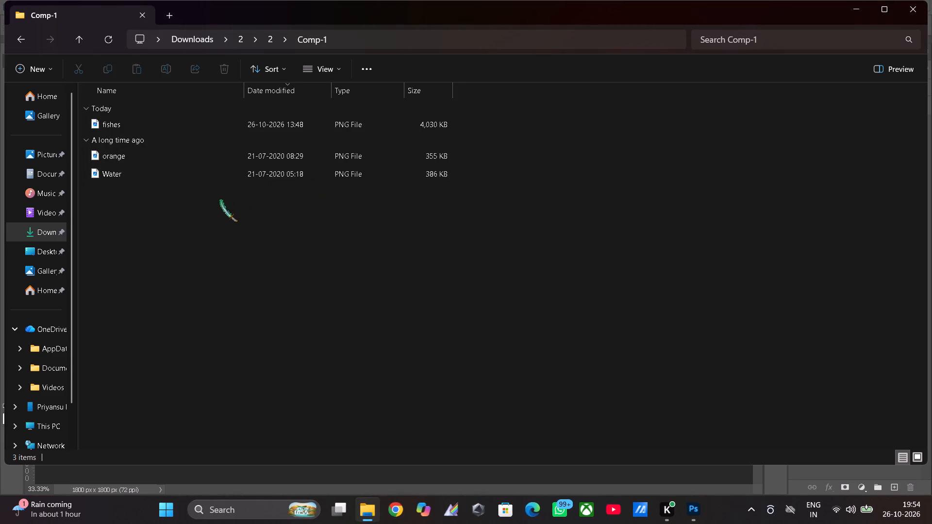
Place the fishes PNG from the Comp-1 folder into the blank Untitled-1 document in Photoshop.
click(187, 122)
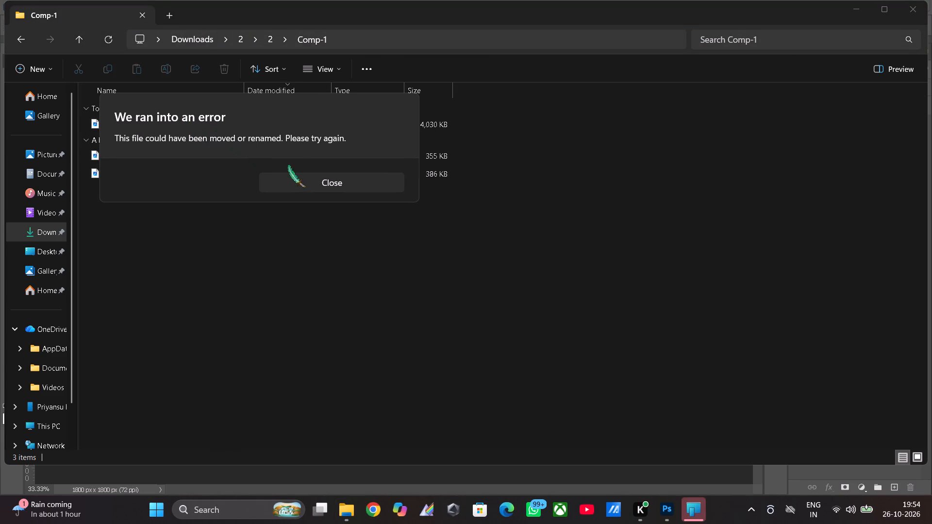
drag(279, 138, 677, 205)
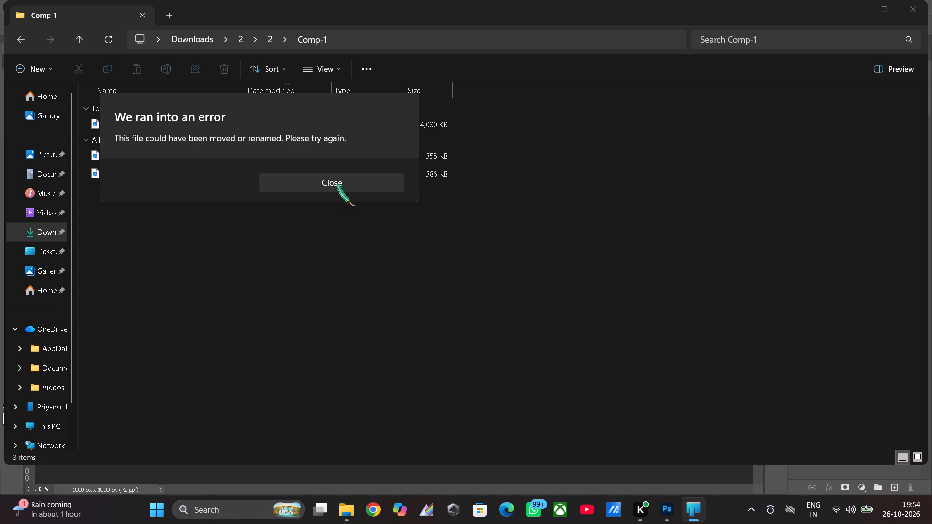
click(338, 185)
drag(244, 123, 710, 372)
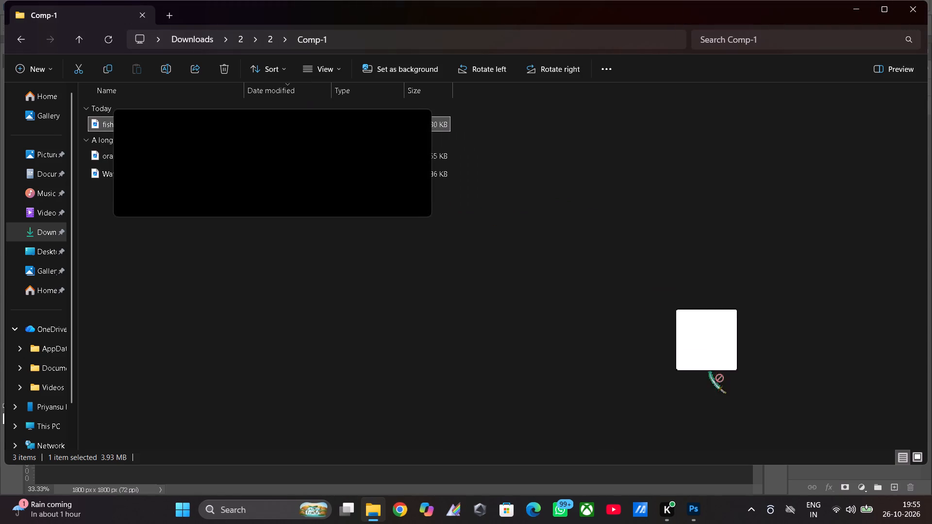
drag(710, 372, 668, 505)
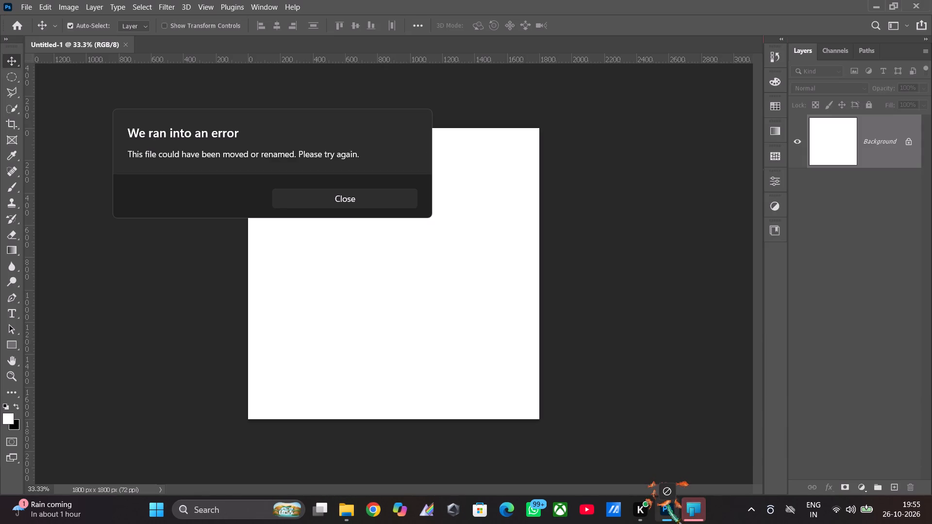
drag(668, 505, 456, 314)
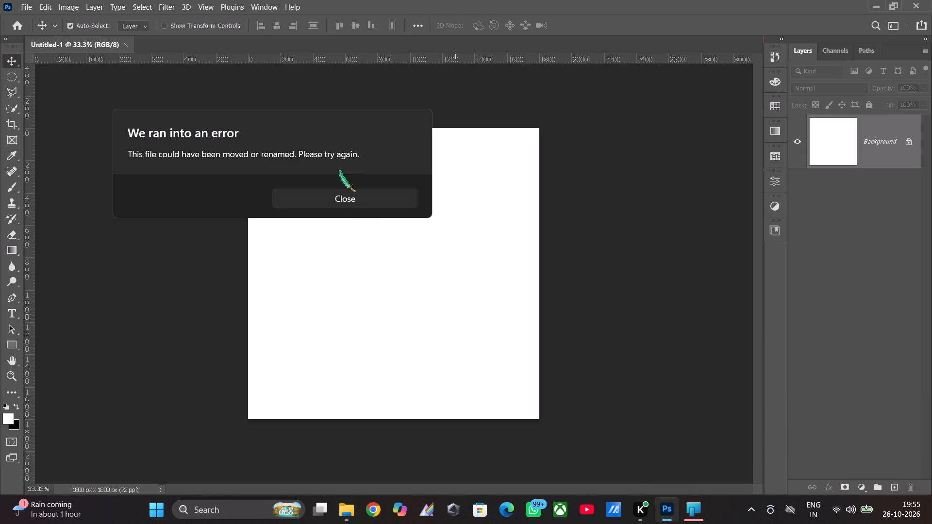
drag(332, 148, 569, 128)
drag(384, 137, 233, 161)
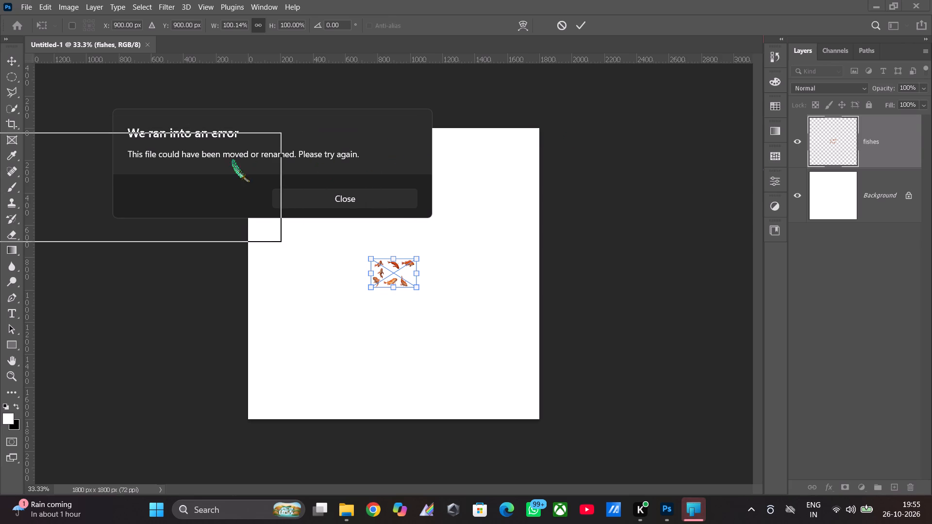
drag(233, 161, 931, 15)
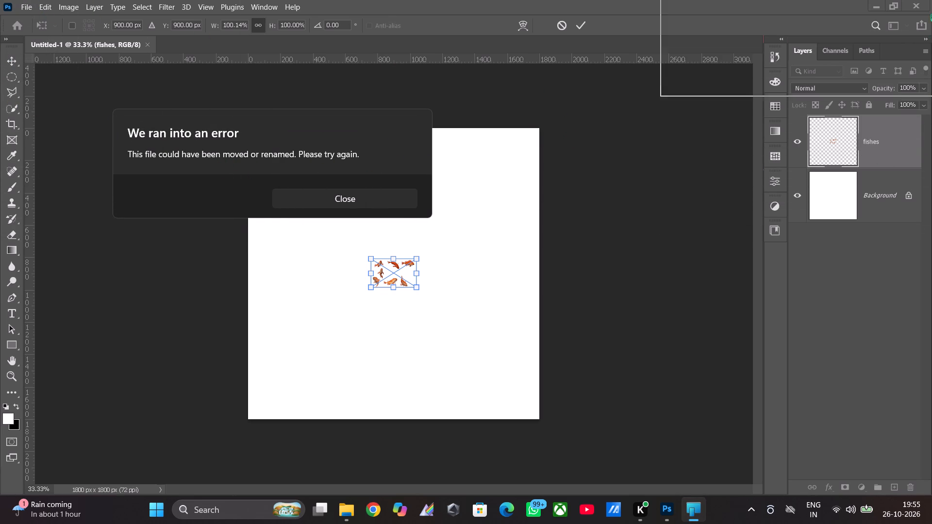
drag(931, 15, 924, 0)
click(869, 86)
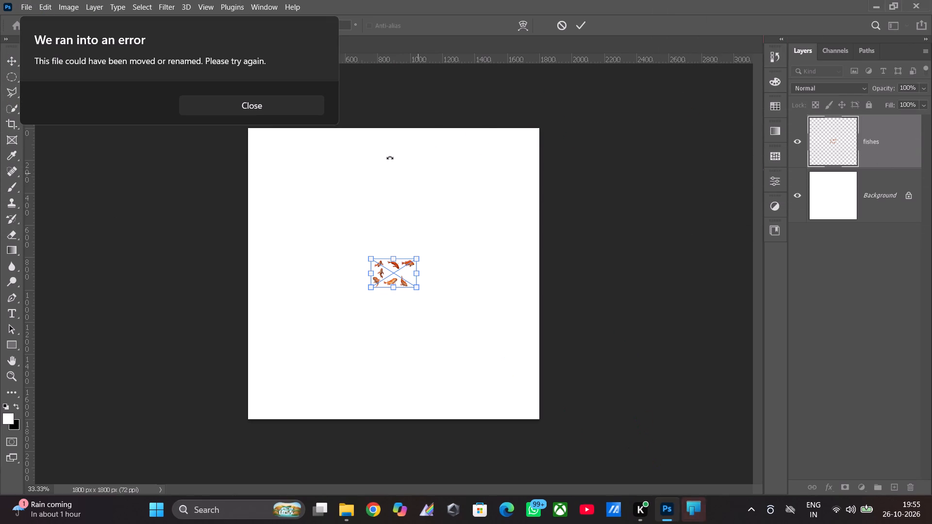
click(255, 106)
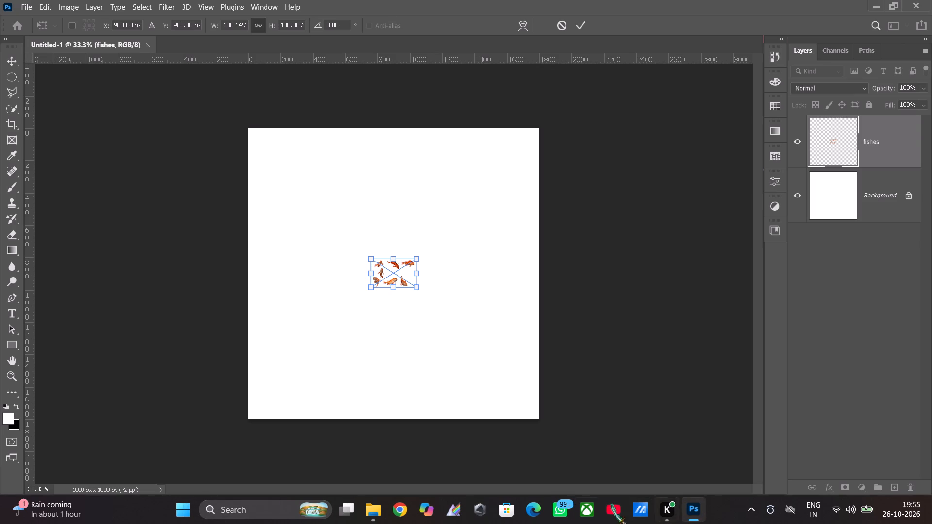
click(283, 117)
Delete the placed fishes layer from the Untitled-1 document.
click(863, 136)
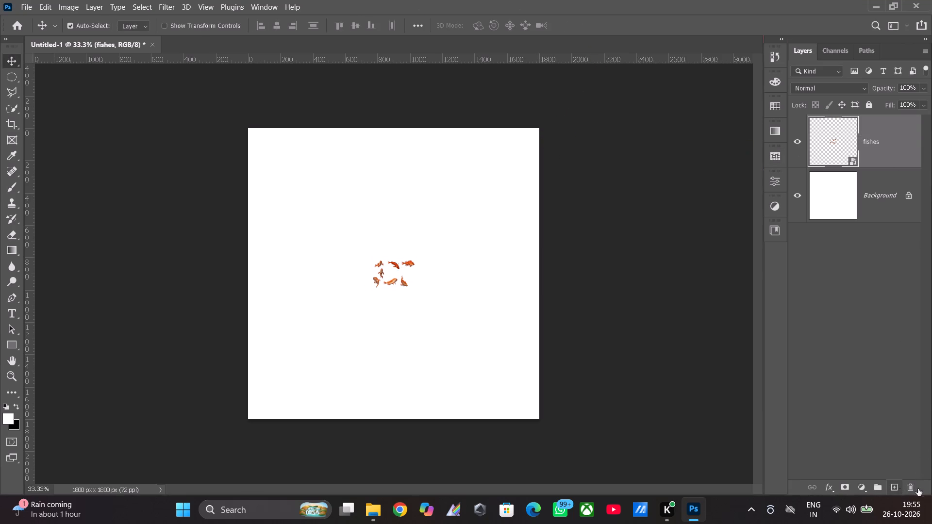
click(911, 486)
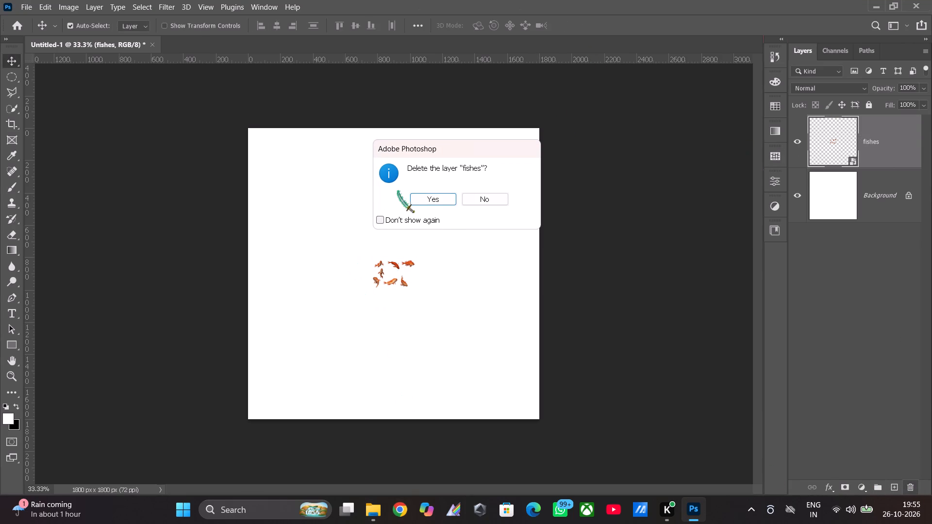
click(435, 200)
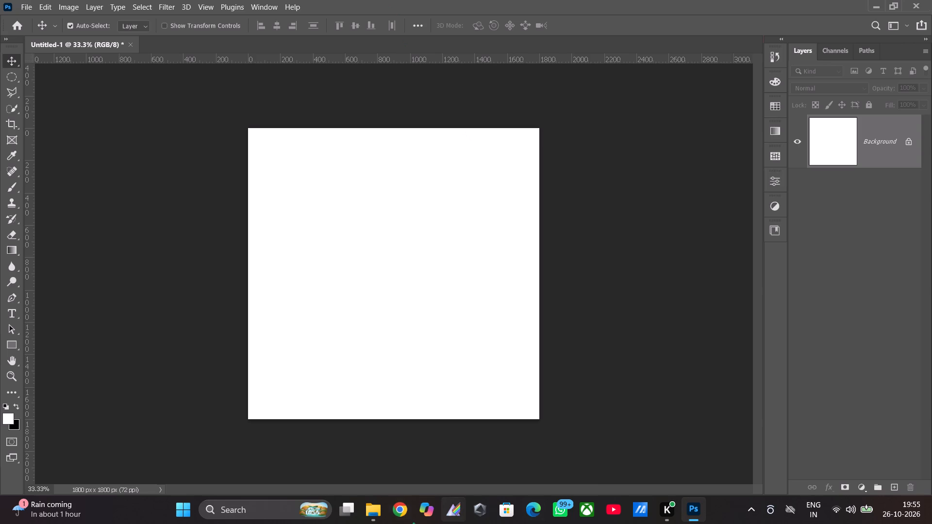
Open the orange PNG from the Comp-1 folder in Photoshop as its own document, separate from Untitled-1.
click(378, 509)
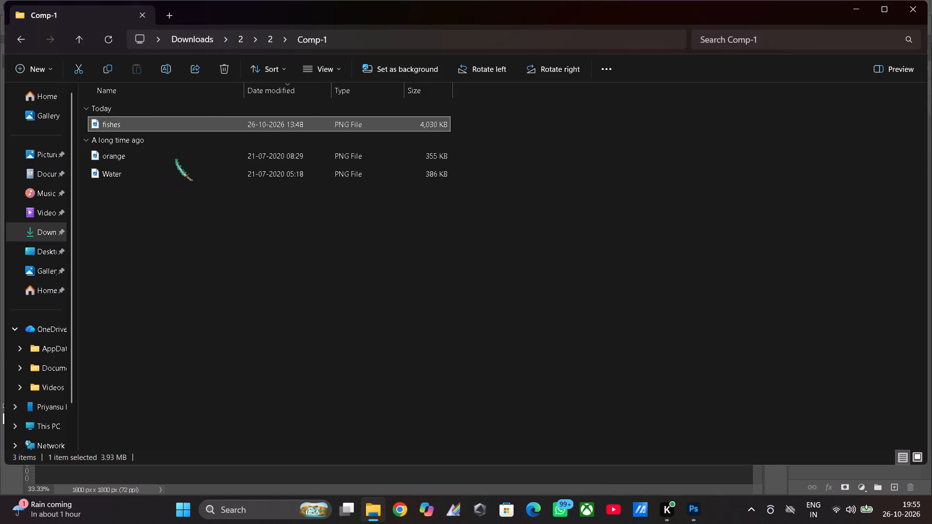
drag(176, 159, 334, 150)
drag(315, 158, 685, 433)
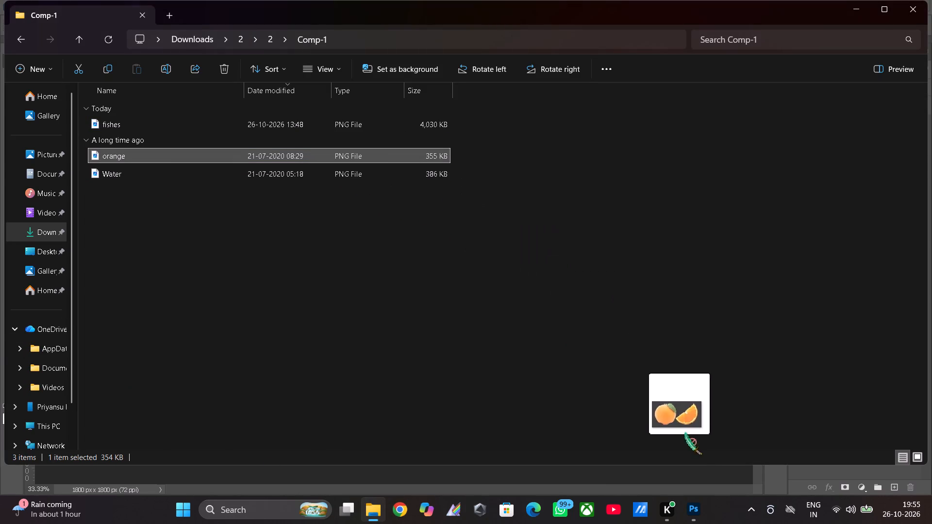
drag(685, 433, 557, 301)
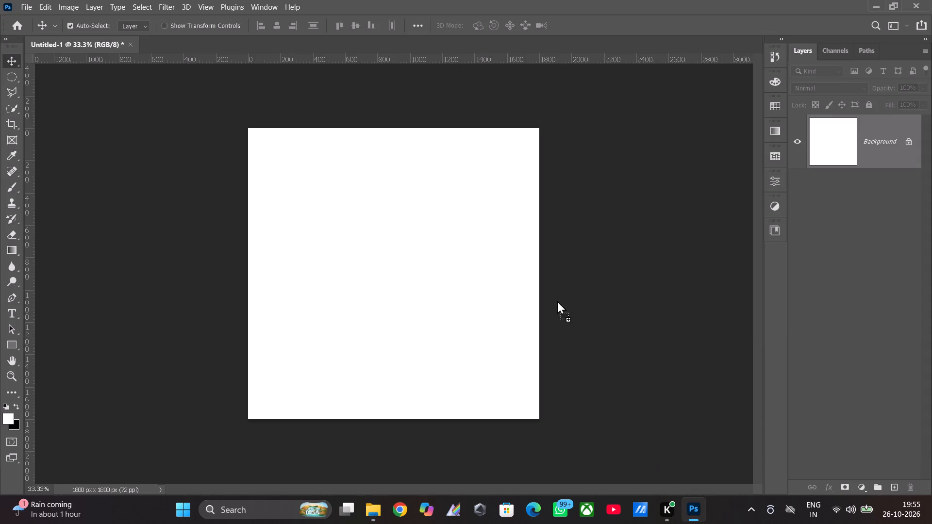
drag(557, 301, 241, 44)
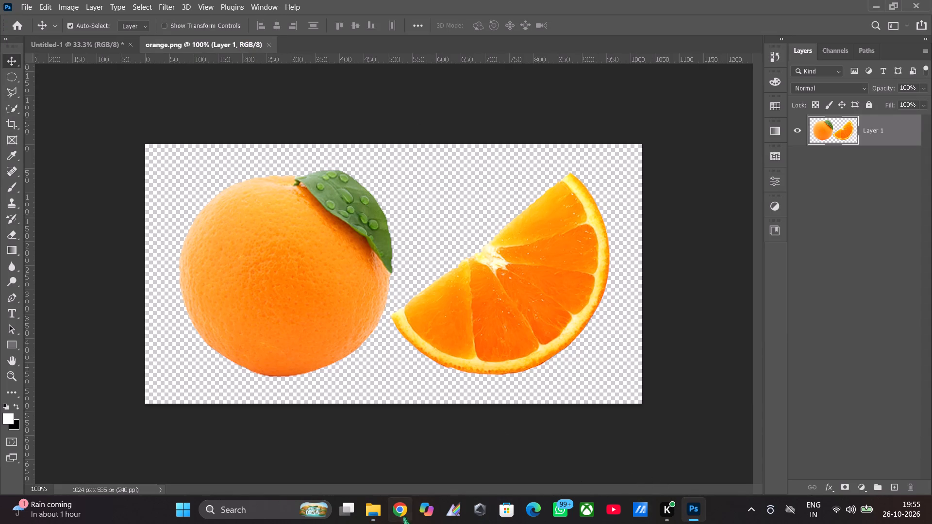
Open the fishes PNG from the Comp-1 folder in Photoshop as its own document beside orange.png.
click(373, 510)
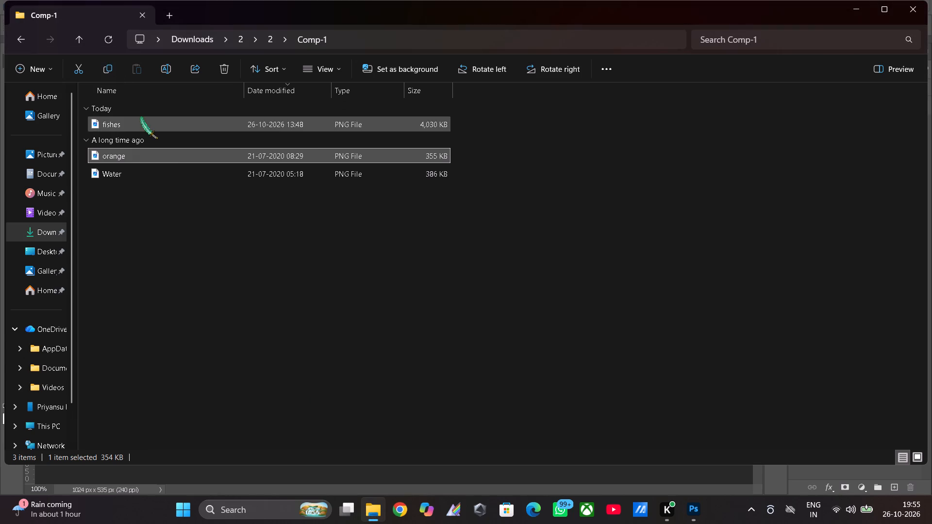
drag(141, 117, 270, 128)
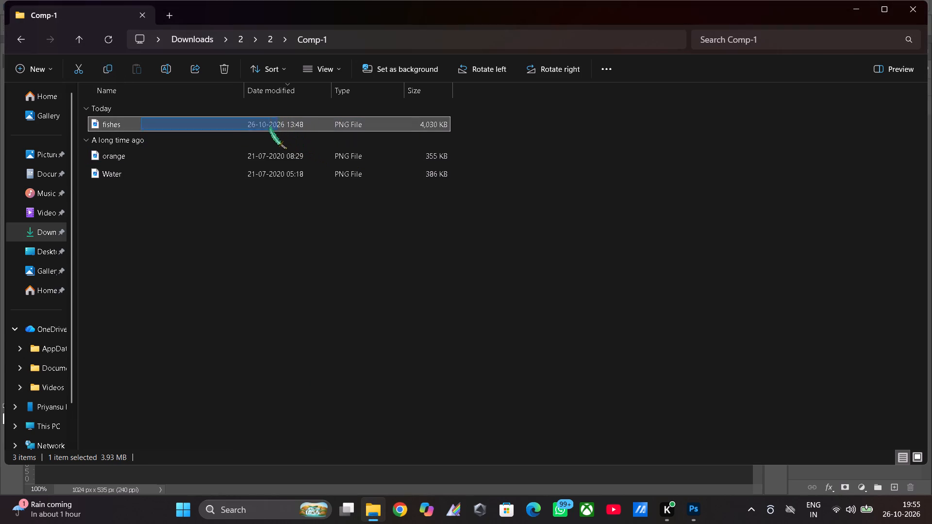
drag(270, 128, 265, 125)
drag(264, 125, 689, 508)
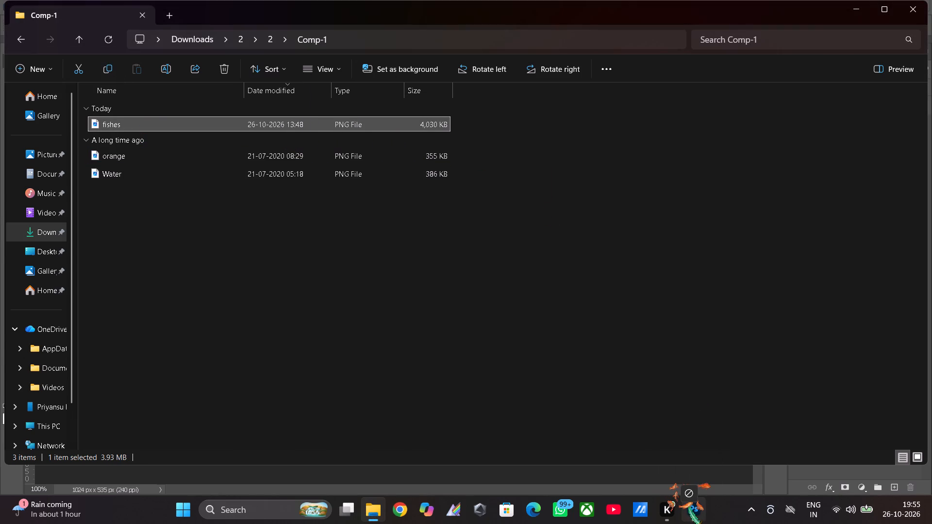
drag(689, 508, 329, 43)
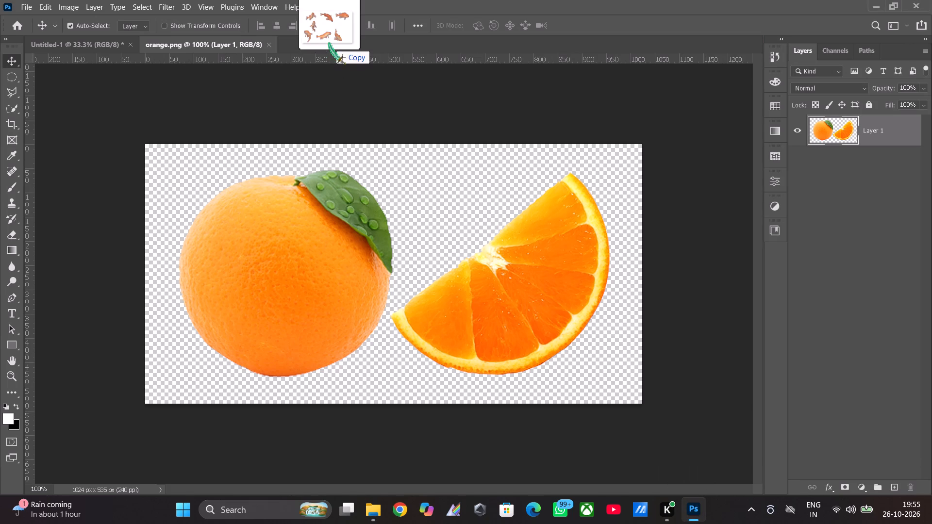
drag(329, 43, 326, 43)
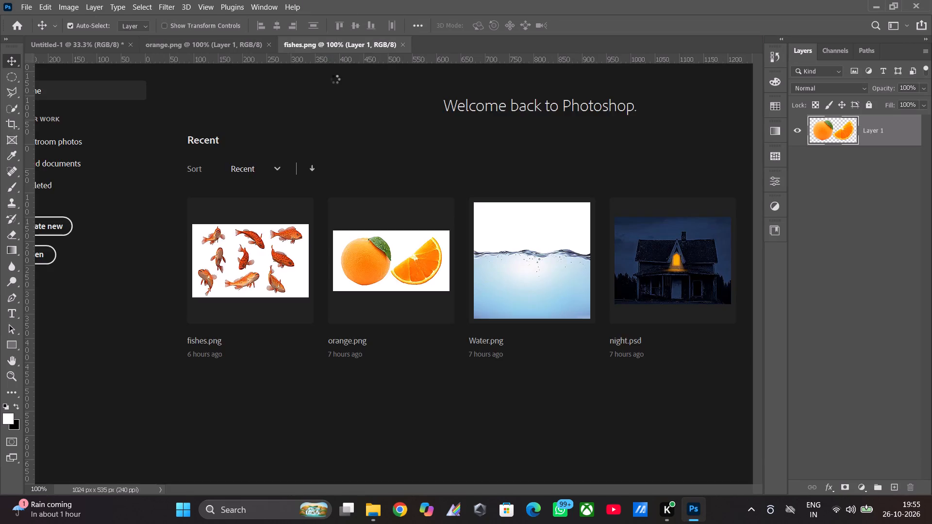
Open the Water PNG from the Comp-1 folder in Photoshop as its own document beside fishes.png.
click(377, 508)
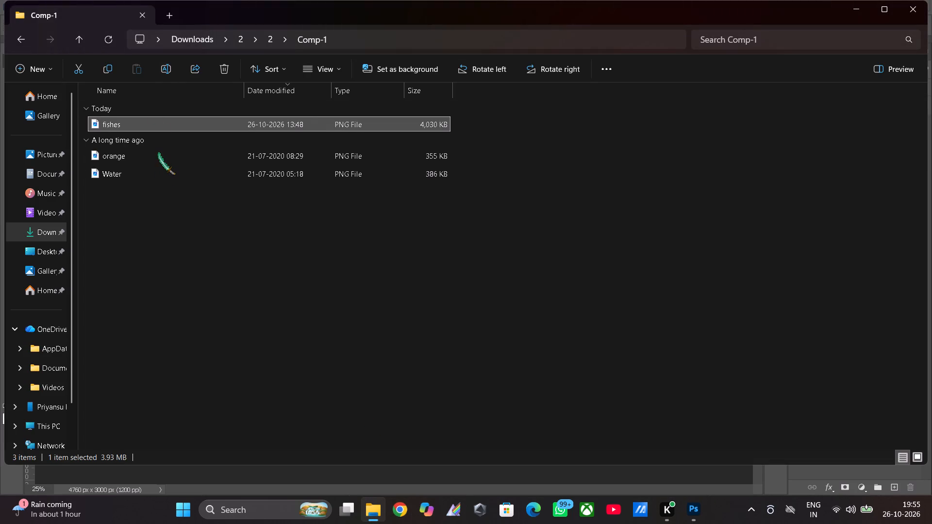
click(159, 153)
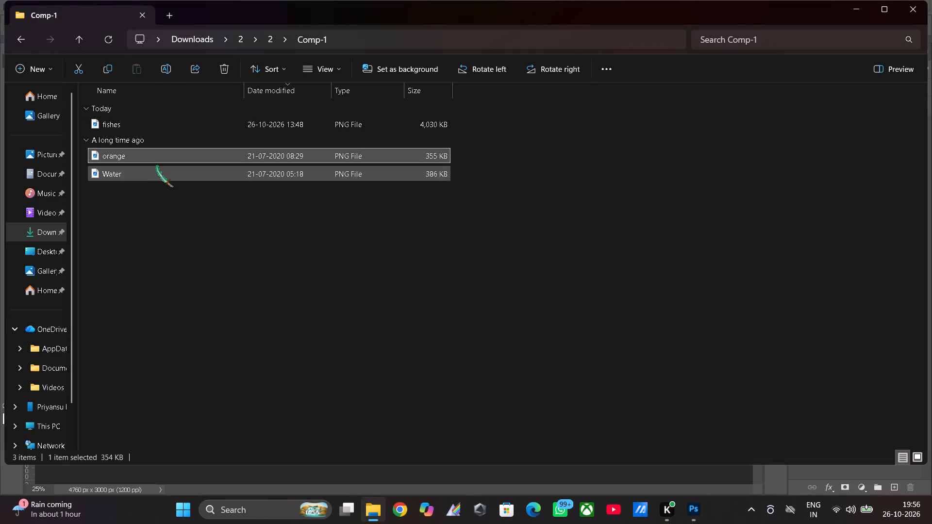
click(157, 166)
drag(156, 170, 692, 507)
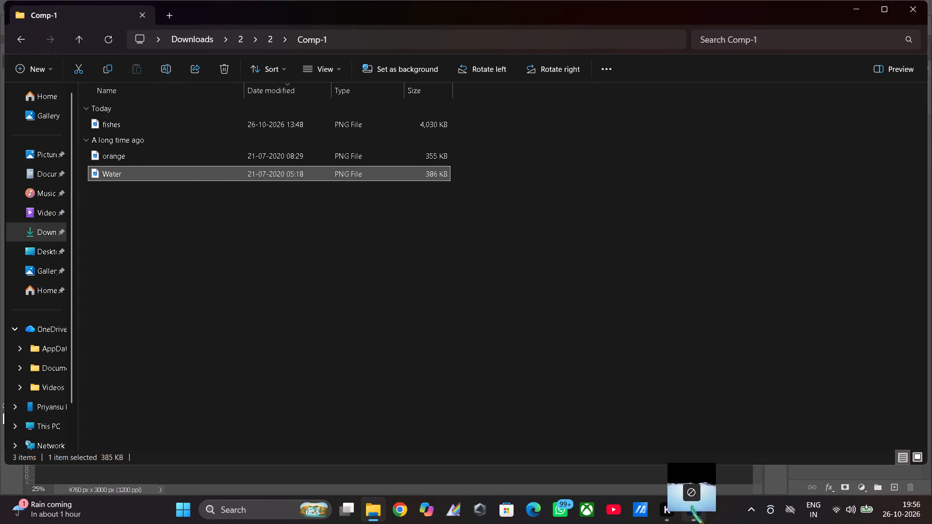
drag(692, 507, 445, 43)
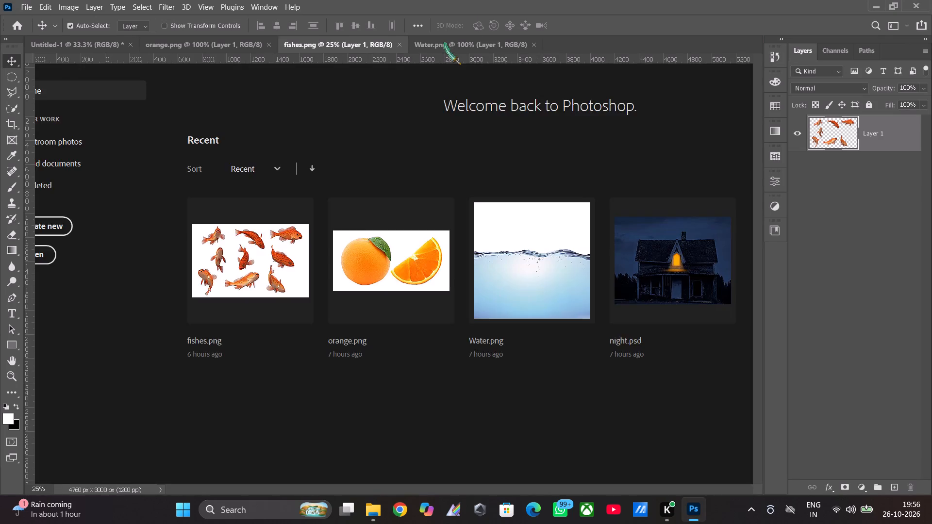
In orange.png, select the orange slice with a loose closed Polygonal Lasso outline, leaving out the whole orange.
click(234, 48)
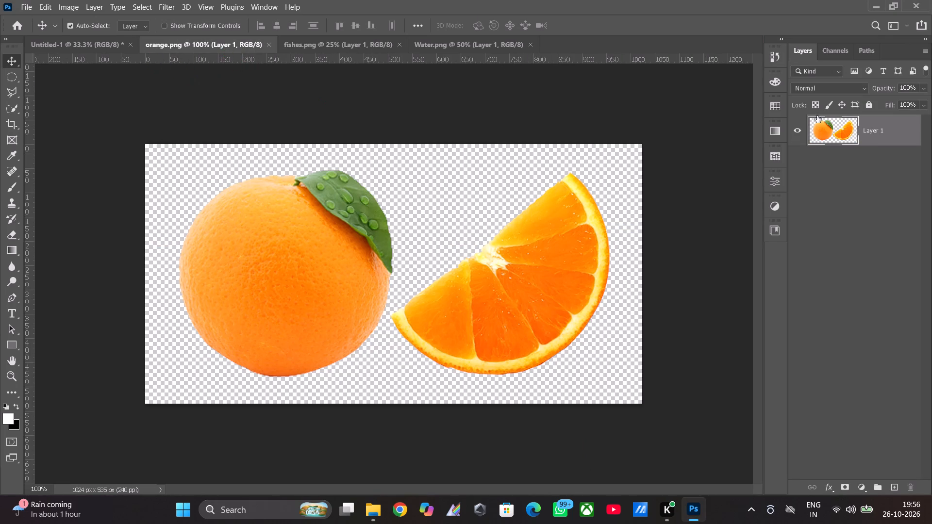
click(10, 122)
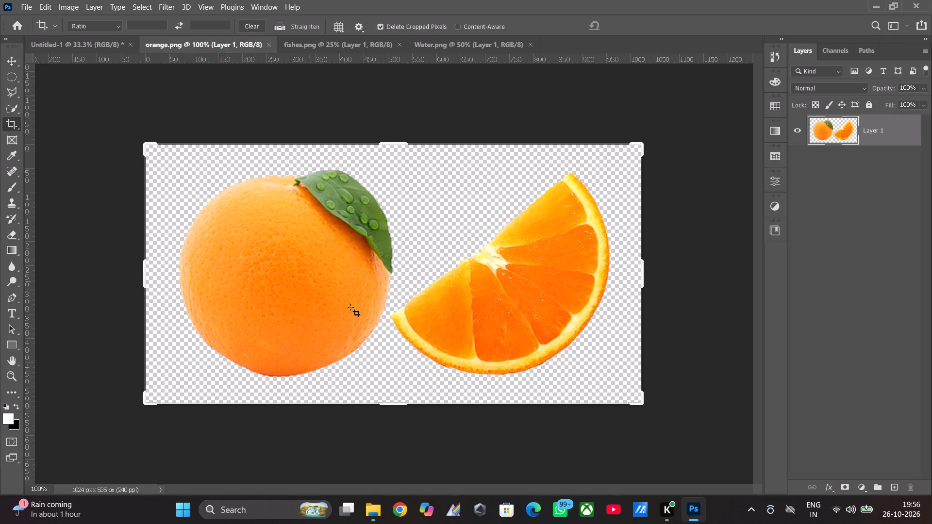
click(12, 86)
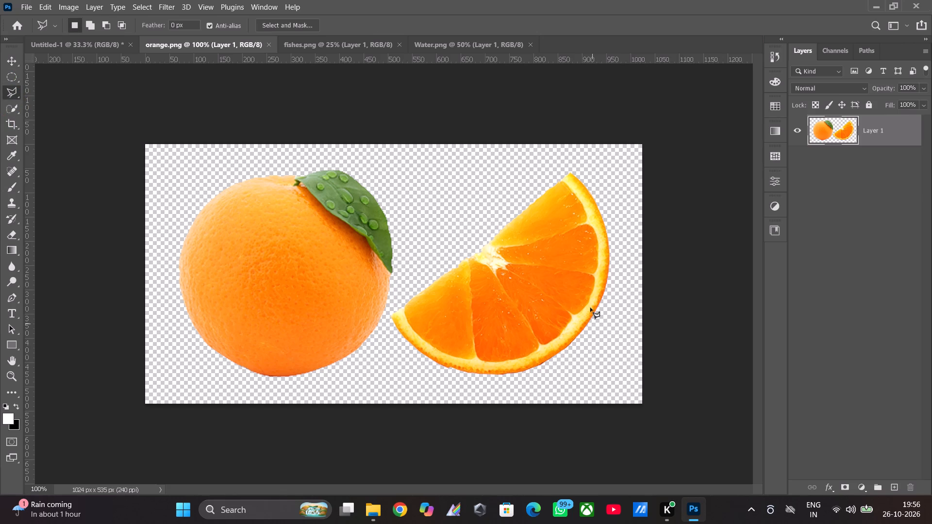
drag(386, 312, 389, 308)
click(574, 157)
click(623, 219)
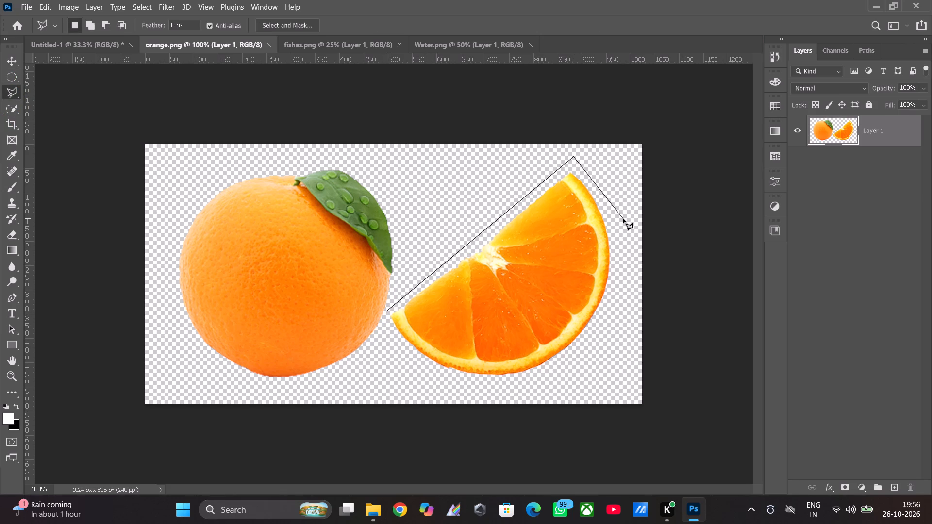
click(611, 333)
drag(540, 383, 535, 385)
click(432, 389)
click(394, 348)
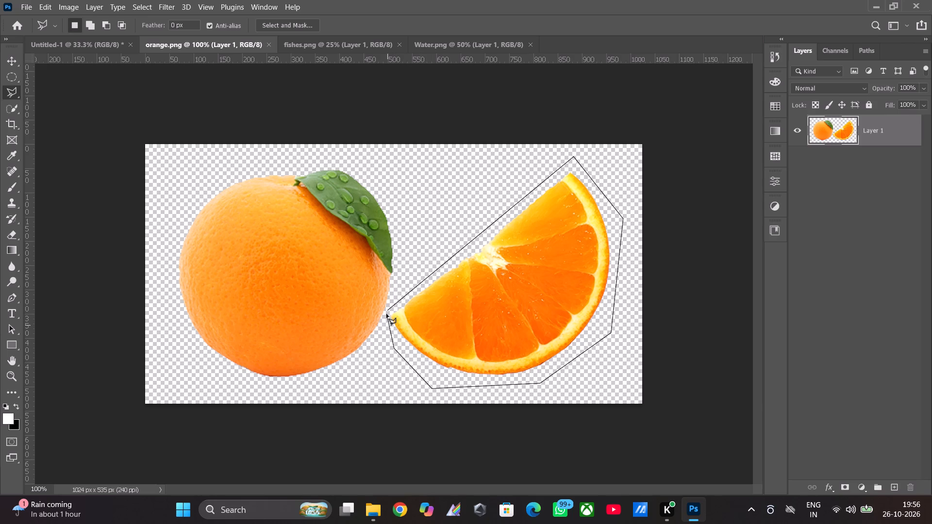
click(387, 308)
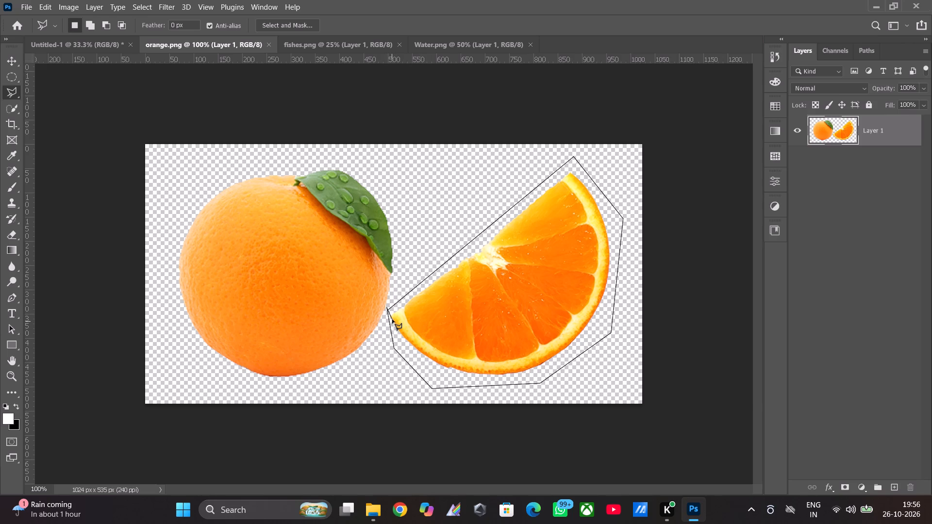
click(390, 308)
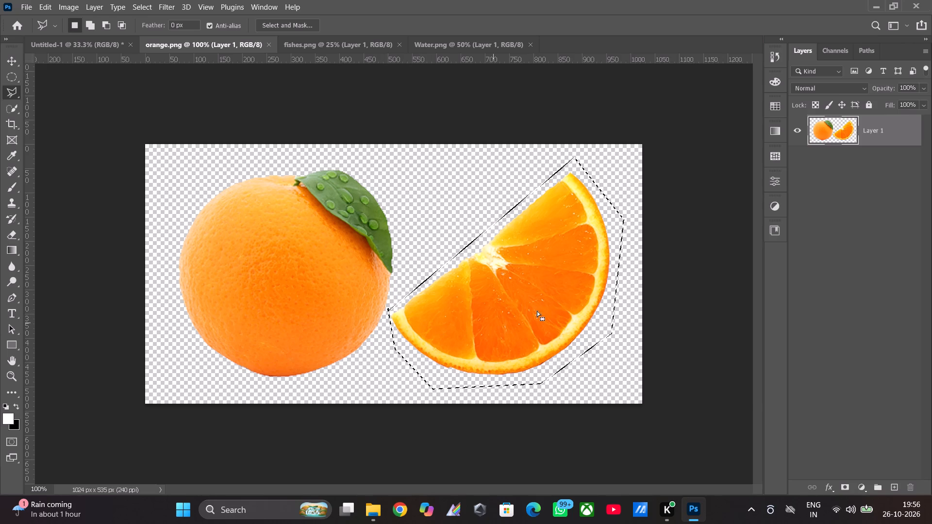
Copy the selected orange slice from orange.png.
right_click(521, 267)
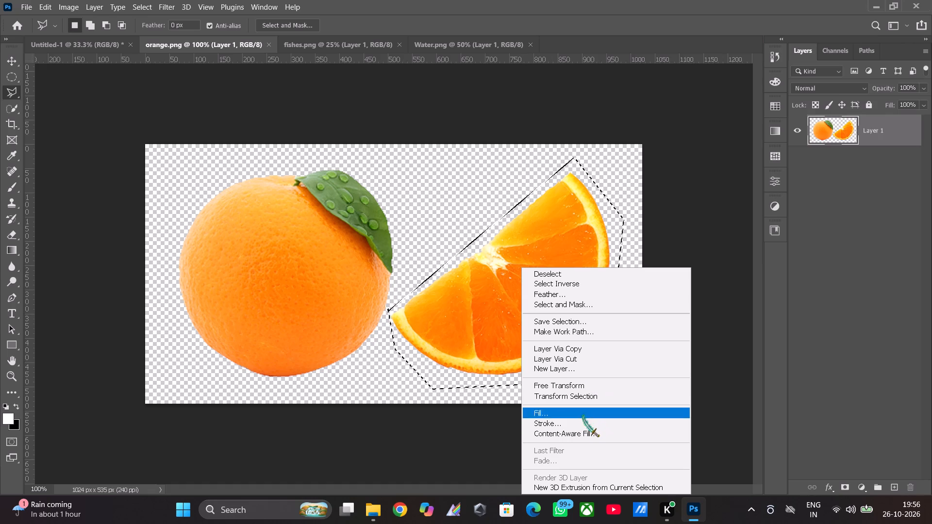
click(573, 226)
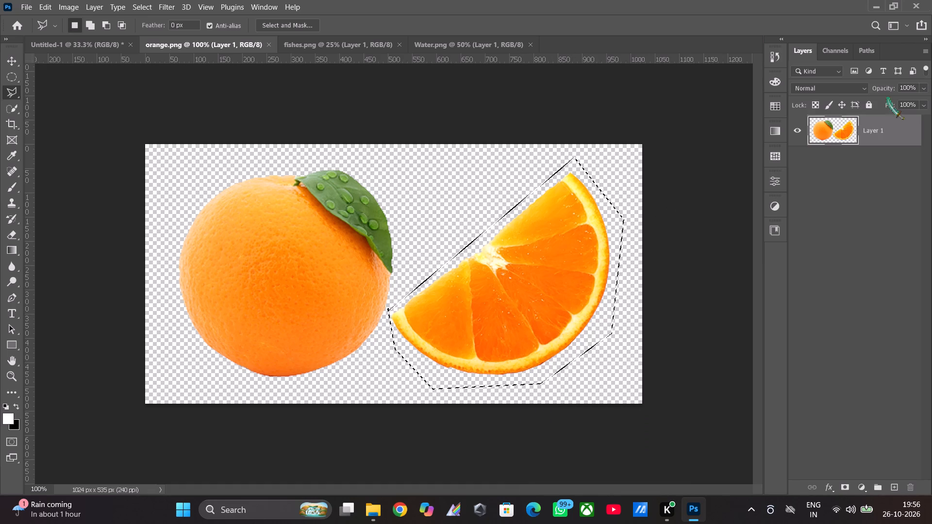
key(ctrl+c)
Add a new blank layer above the Background in the Untitled-1 document.
click(81, 46)
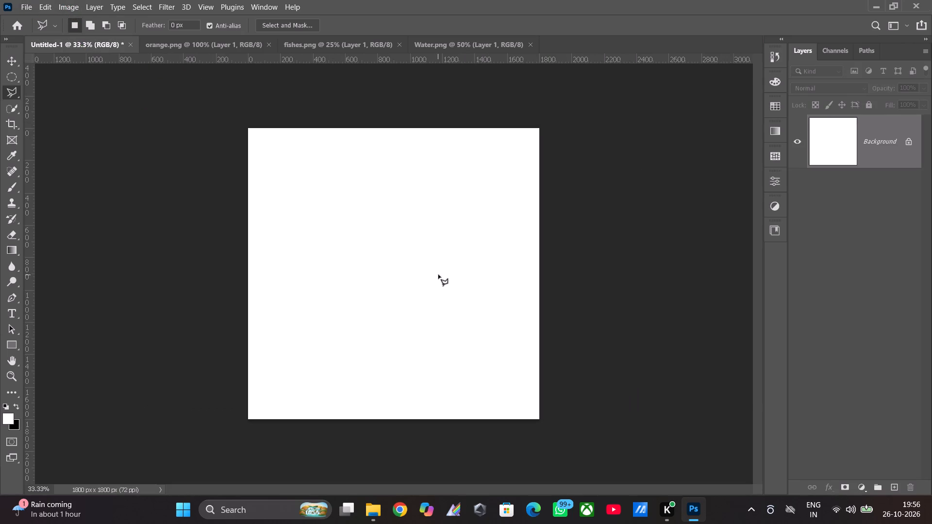
right_click(438, 275)
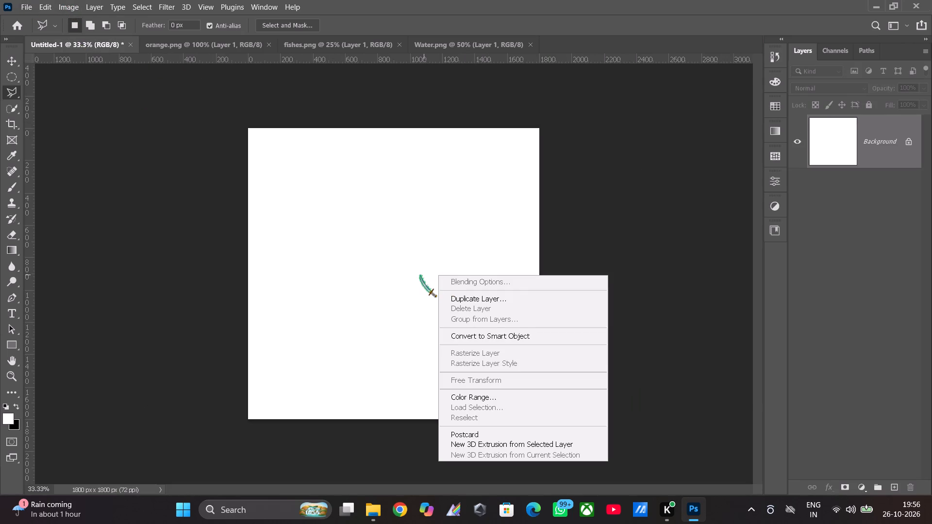
click(384, 266)
right_click(384, 265)
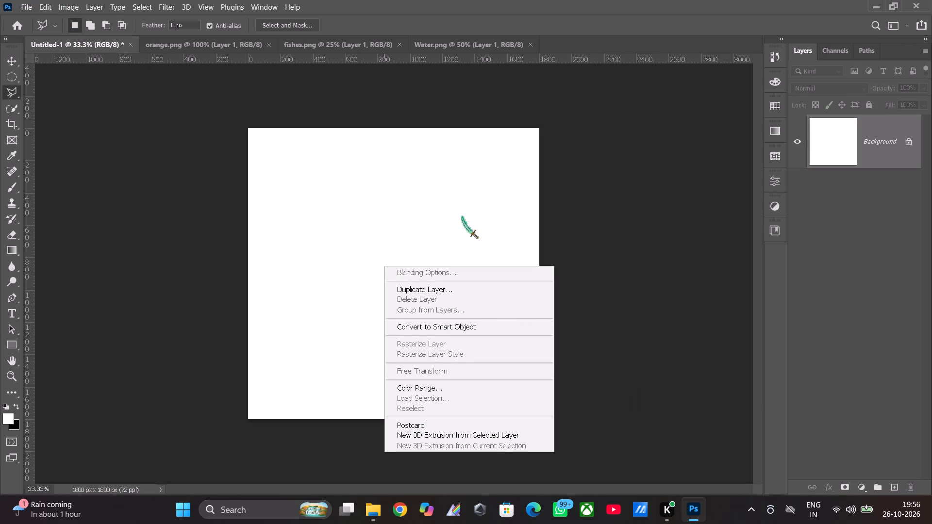
click(895, 488)
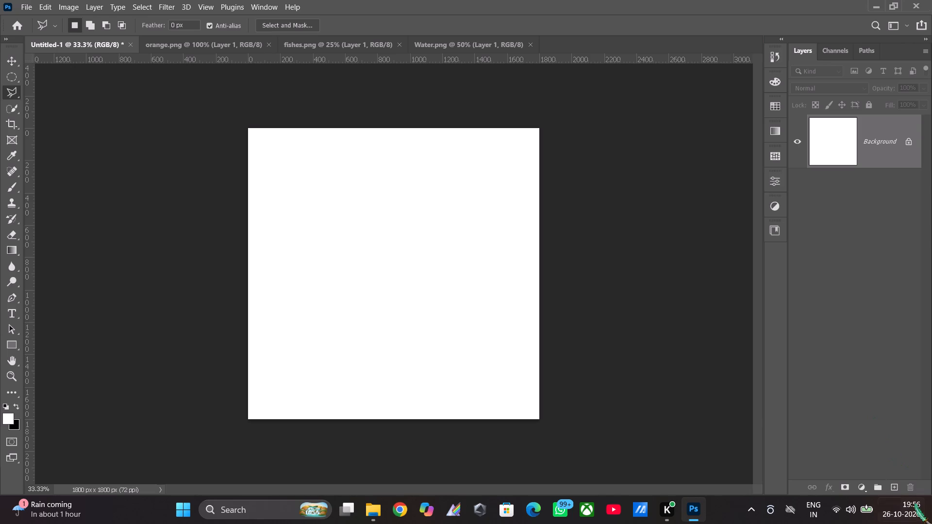
click(896, 488)
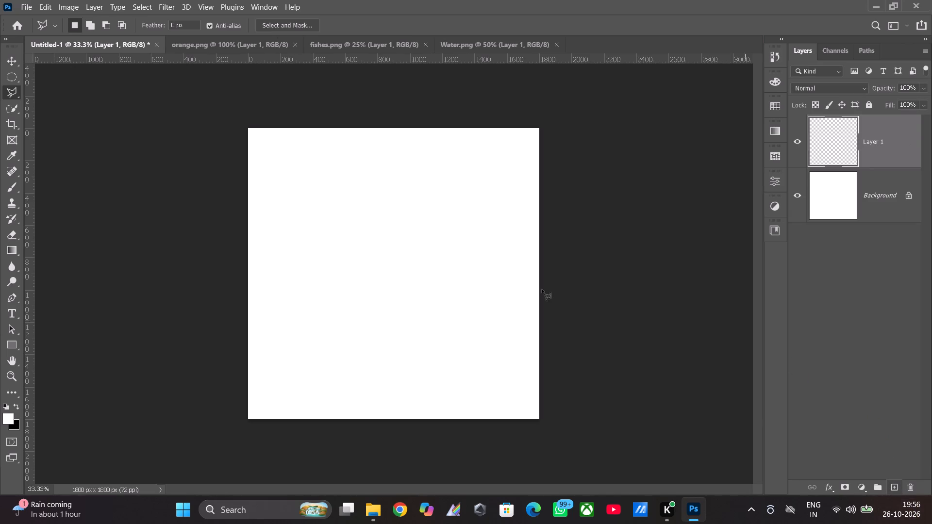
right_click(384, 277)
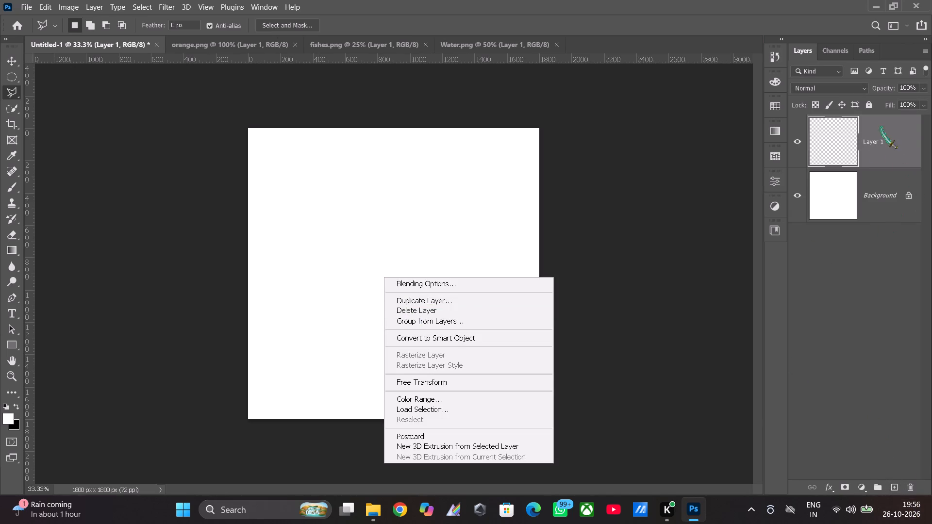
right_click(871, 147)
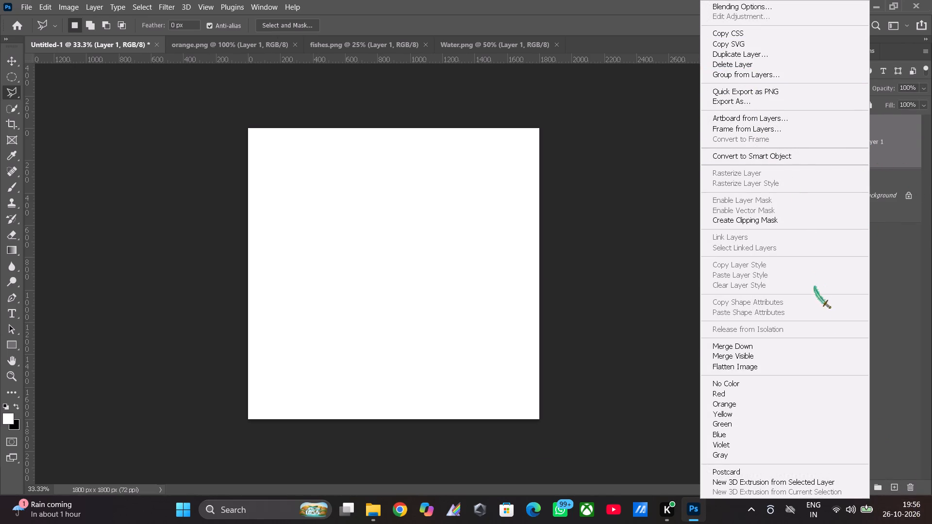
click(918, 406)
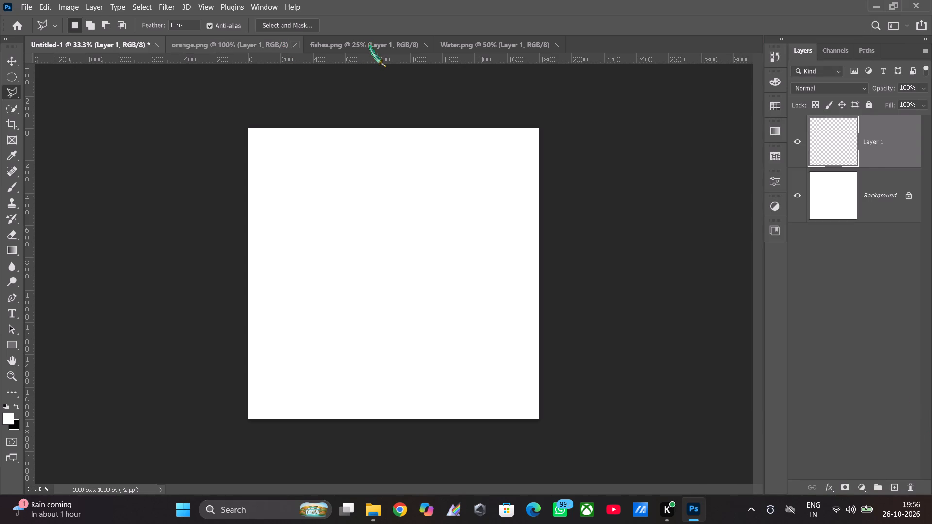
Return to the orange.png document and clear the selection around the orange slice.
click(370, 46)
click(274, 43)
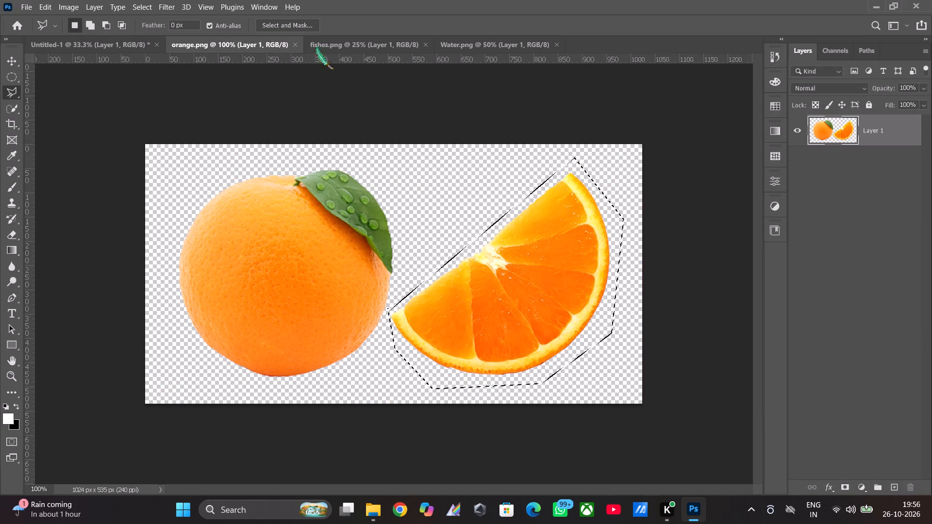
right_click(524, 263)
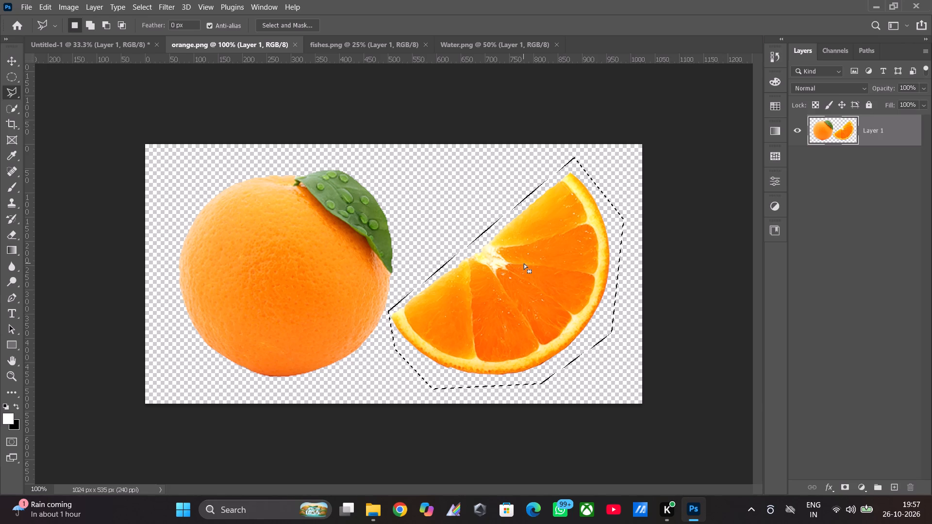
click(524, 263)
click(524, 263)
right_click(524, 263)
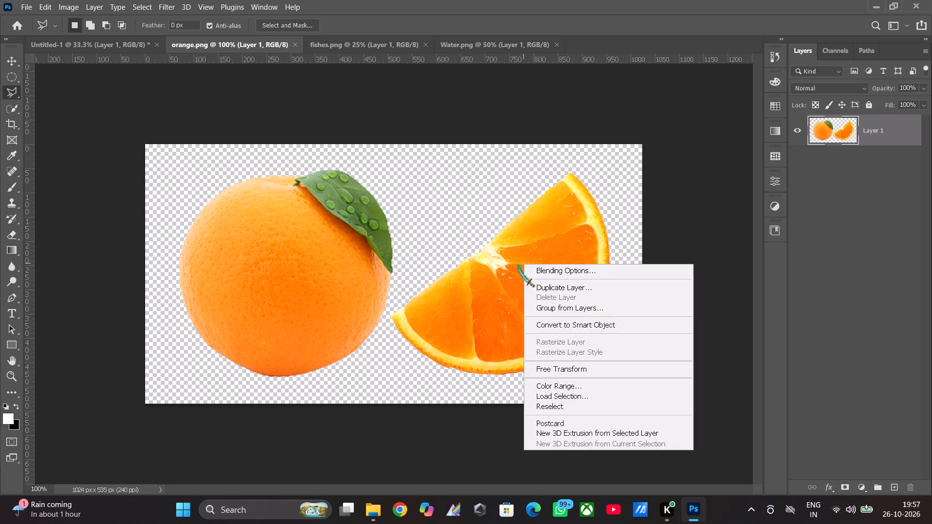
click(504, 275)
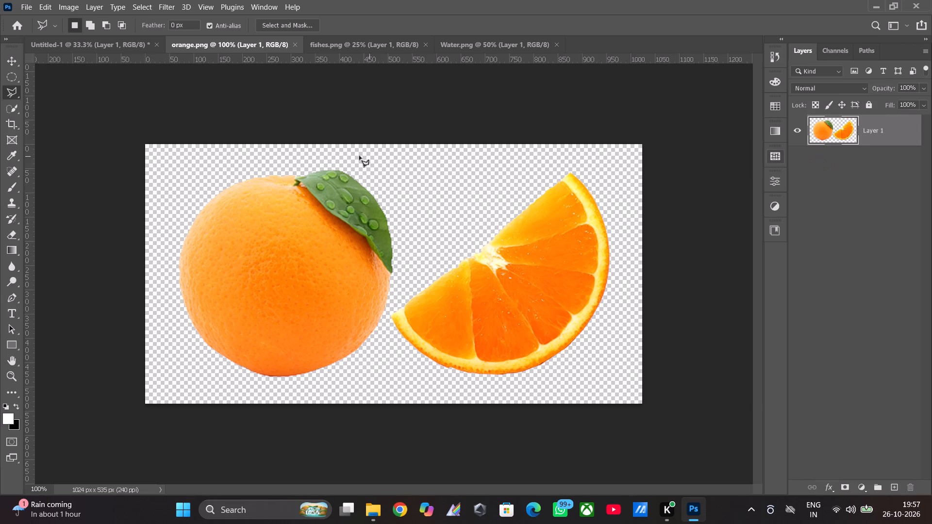
In orange.png, outline the orange slice with a loose closed Polygonal Lasso selection, leaving out the whole orange.
click(39, 1)
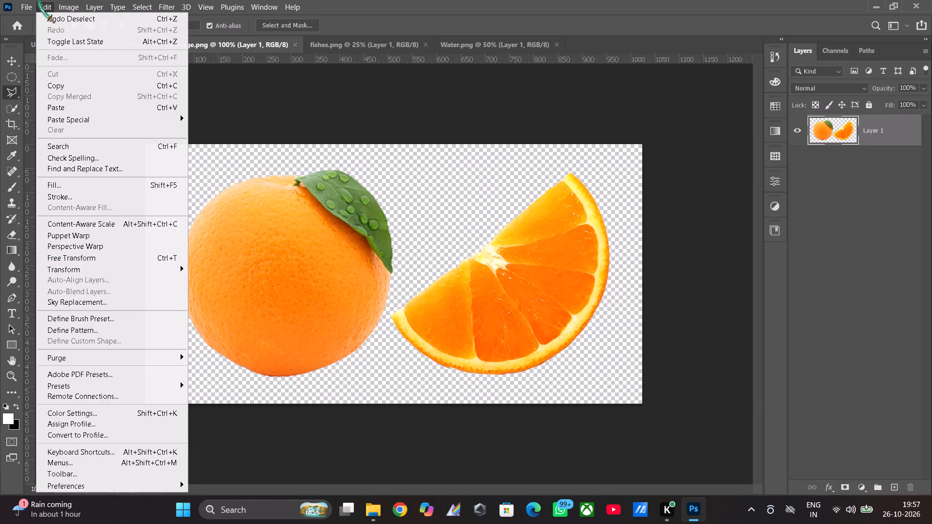
click(386, 324)
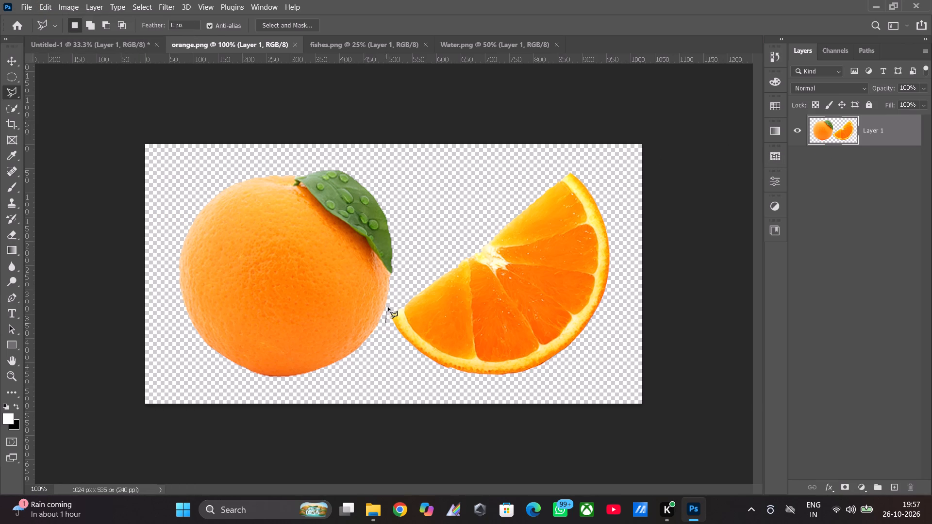
click(445, 224)
click(573, 160)
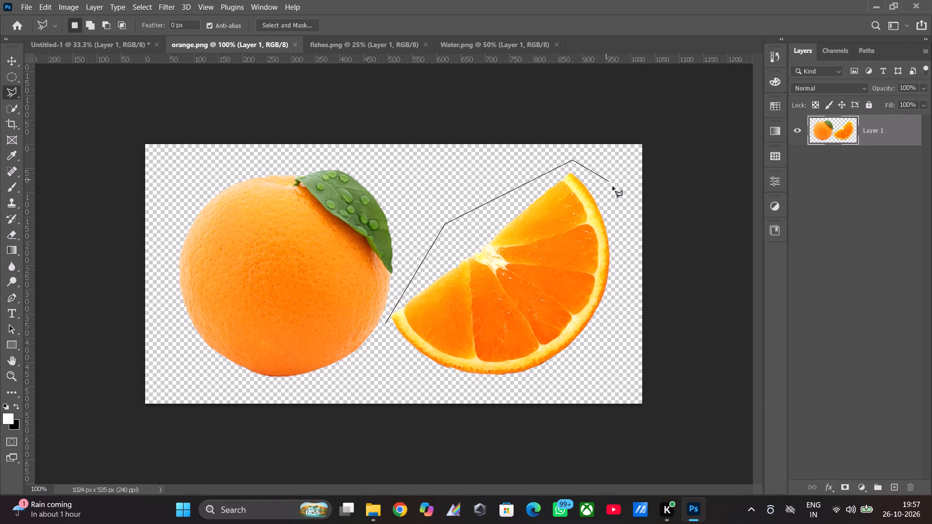
click(616, 192)
drag(636, 272, 634, 277)
drag(628, 309, 617, 330)
drag(589, 377, 553, 390)
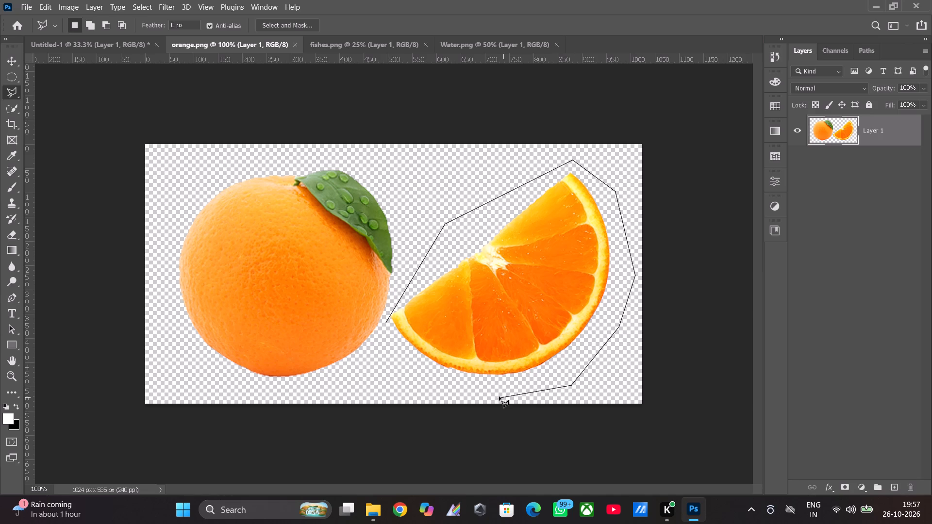
drag(498, 395, 491, 395)
drag(421, 384, 413, 374)
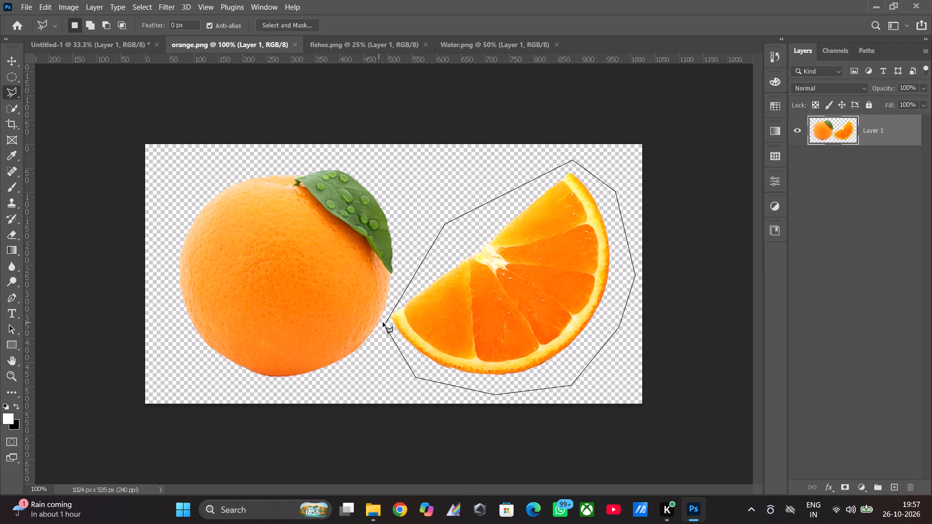
click(385, 322)
Cut the selected orange slice out of orange.png.
click(44, 3)
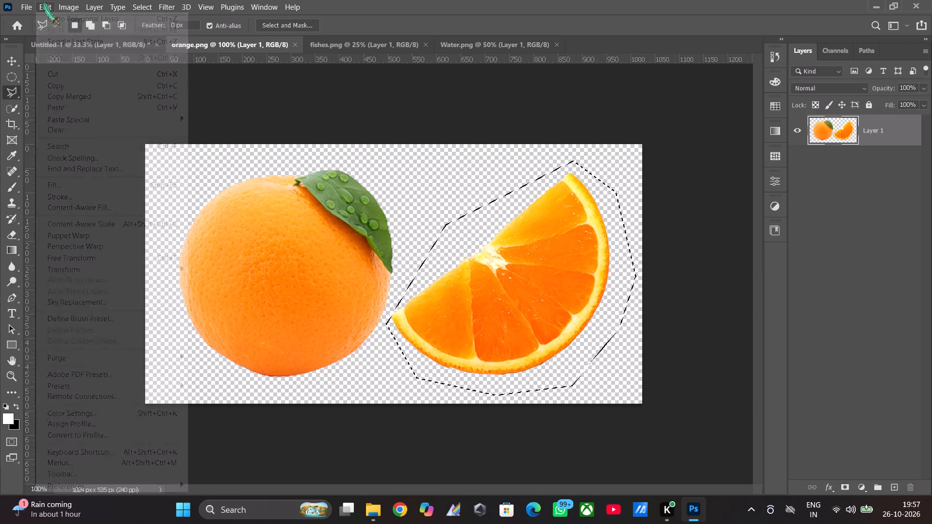
click(68, 79)
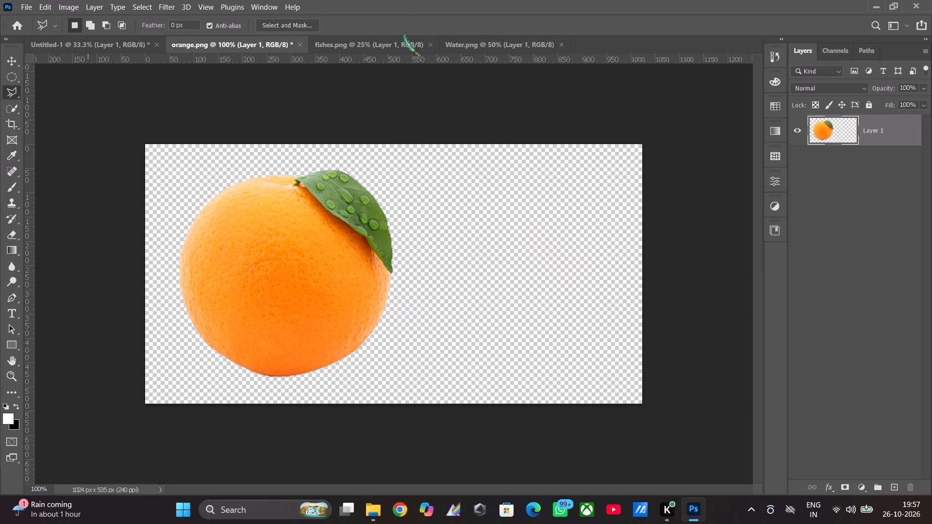
Paste the cut orange slice onto the blank Layer 1 of the Untitled-1 document and start a Free Transform on it.
click(132, 38)
right_click(457, 277)
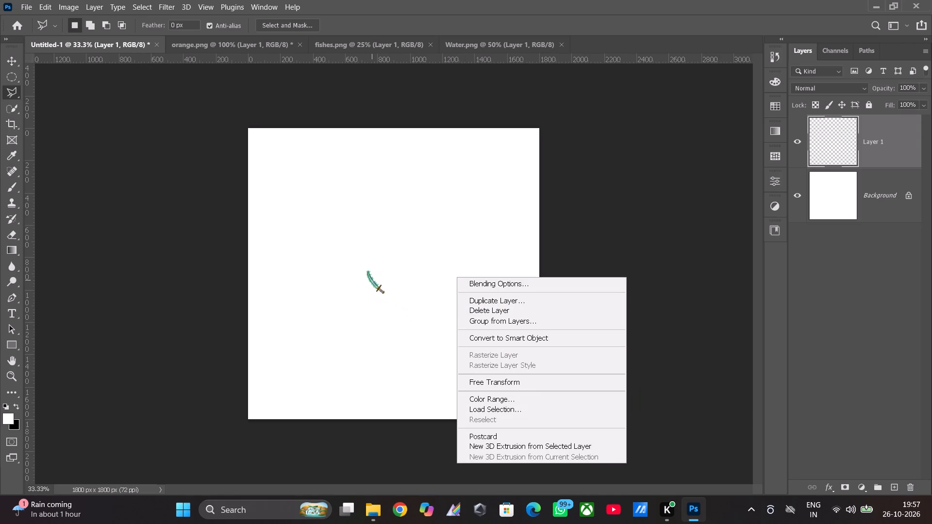
click(365, 269)
right_click(365, 269)
right_click(360, 262)
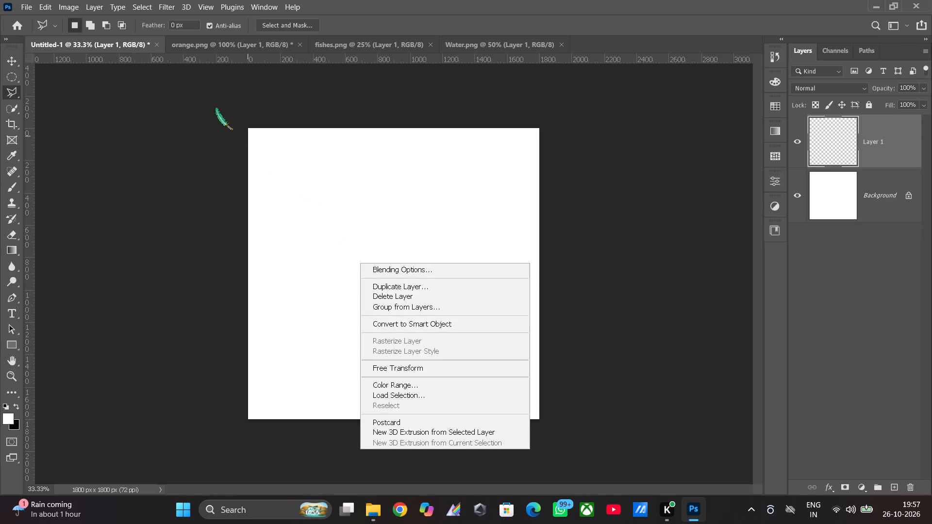
click(43, 4)
click(43, 4)
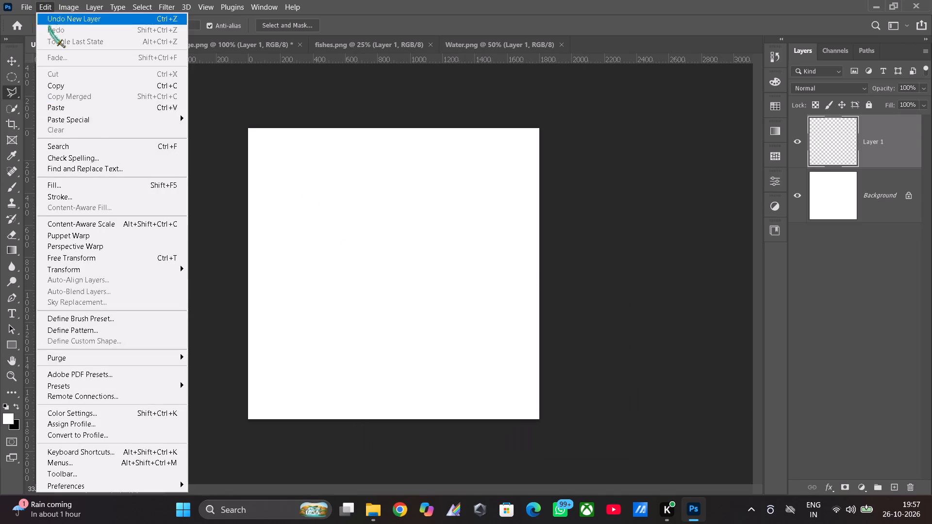
click(83, 108)
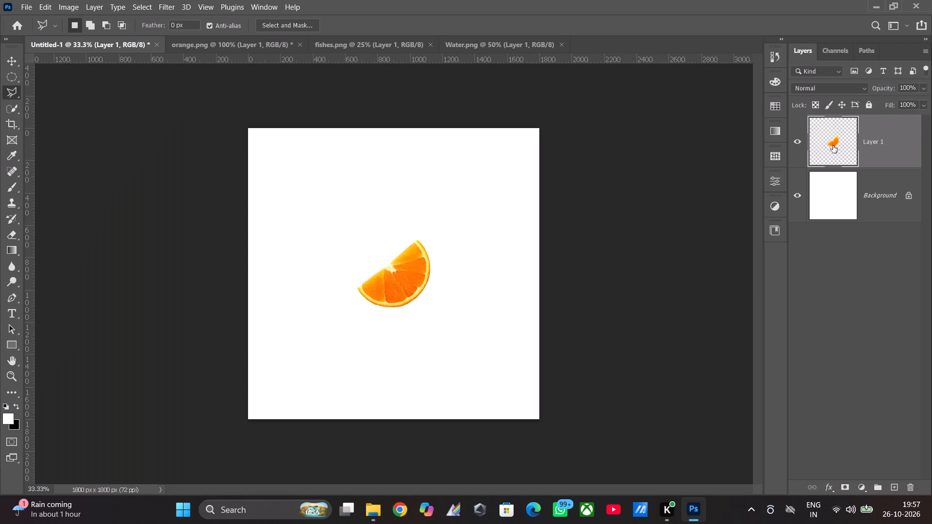
key(ctrl+t)
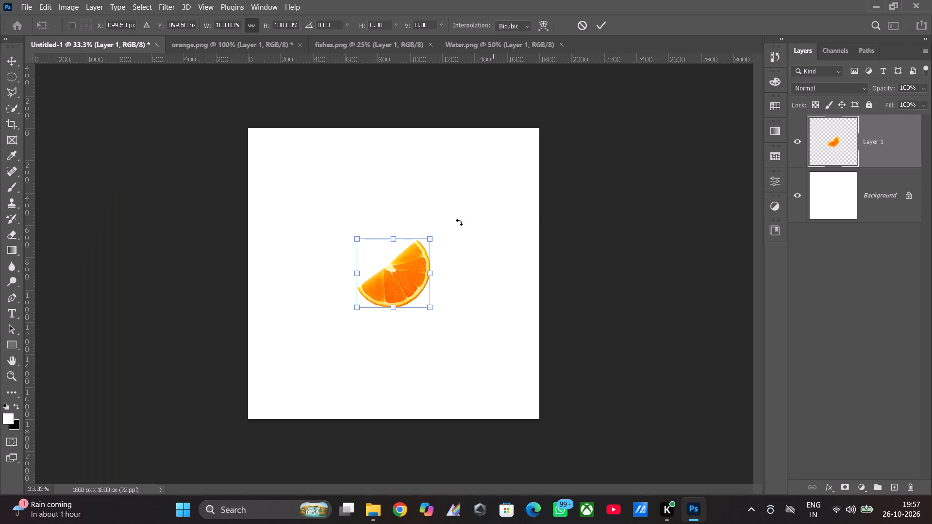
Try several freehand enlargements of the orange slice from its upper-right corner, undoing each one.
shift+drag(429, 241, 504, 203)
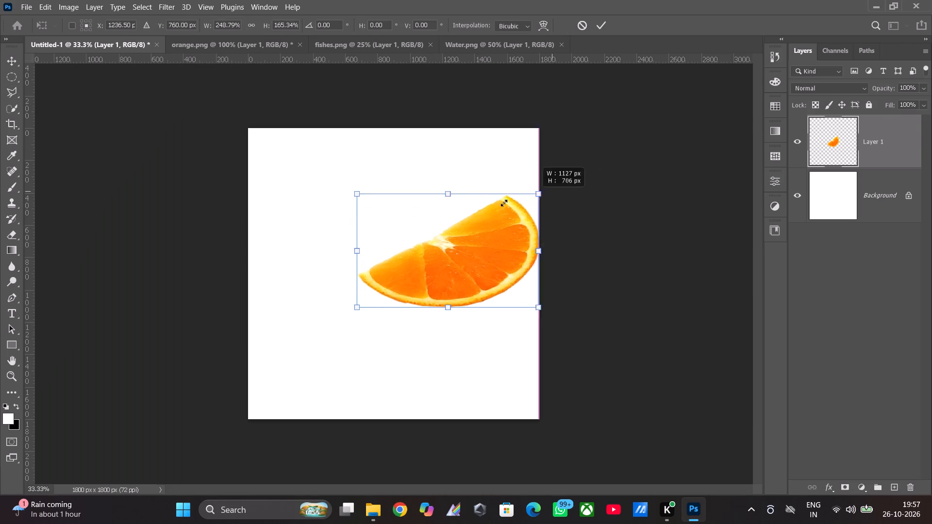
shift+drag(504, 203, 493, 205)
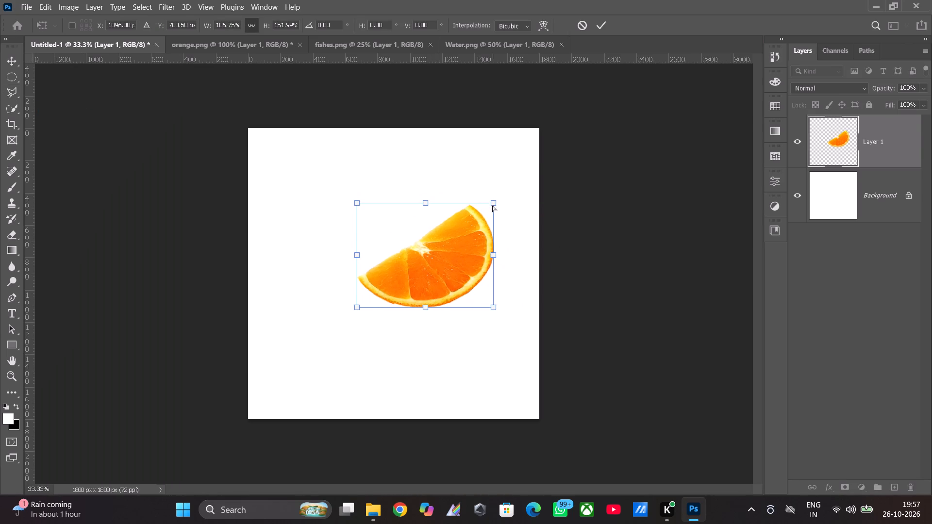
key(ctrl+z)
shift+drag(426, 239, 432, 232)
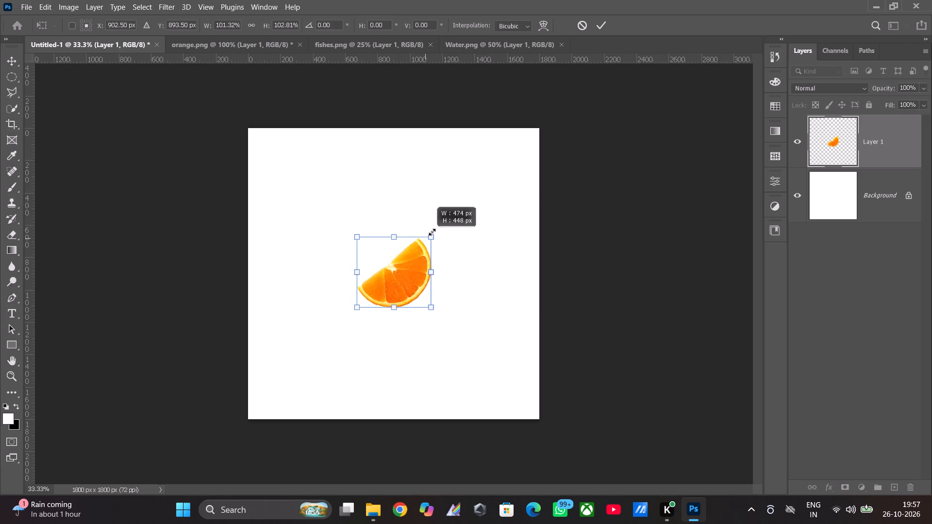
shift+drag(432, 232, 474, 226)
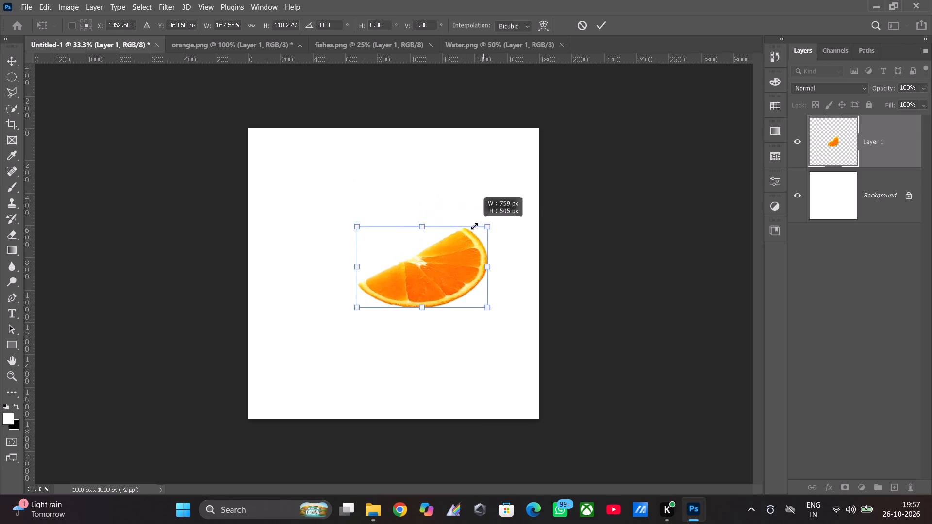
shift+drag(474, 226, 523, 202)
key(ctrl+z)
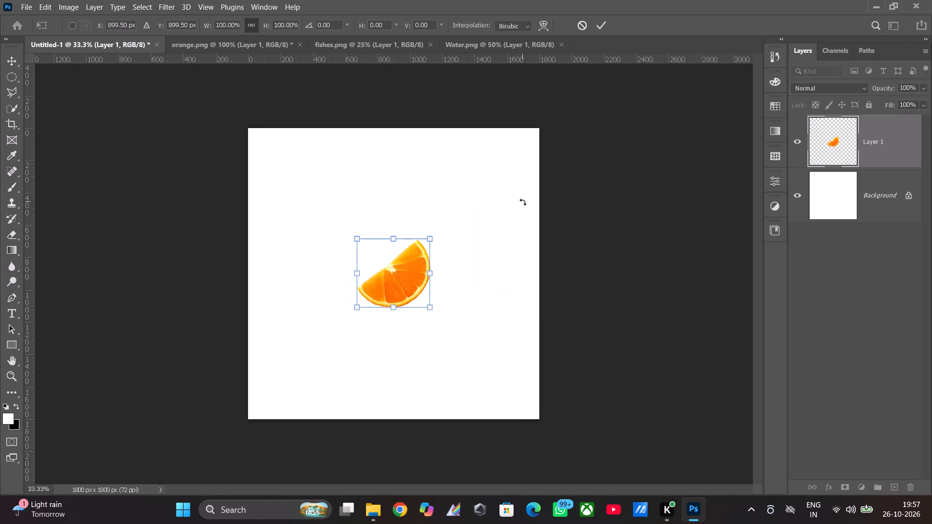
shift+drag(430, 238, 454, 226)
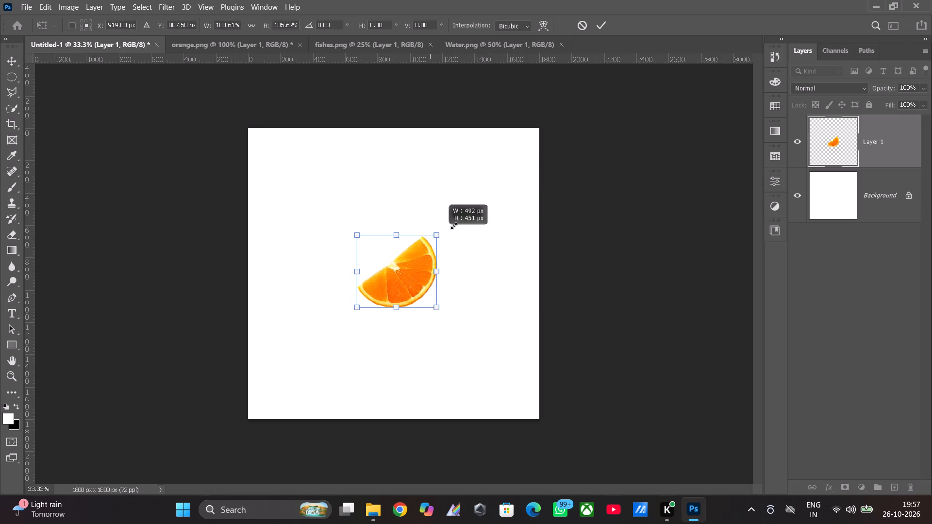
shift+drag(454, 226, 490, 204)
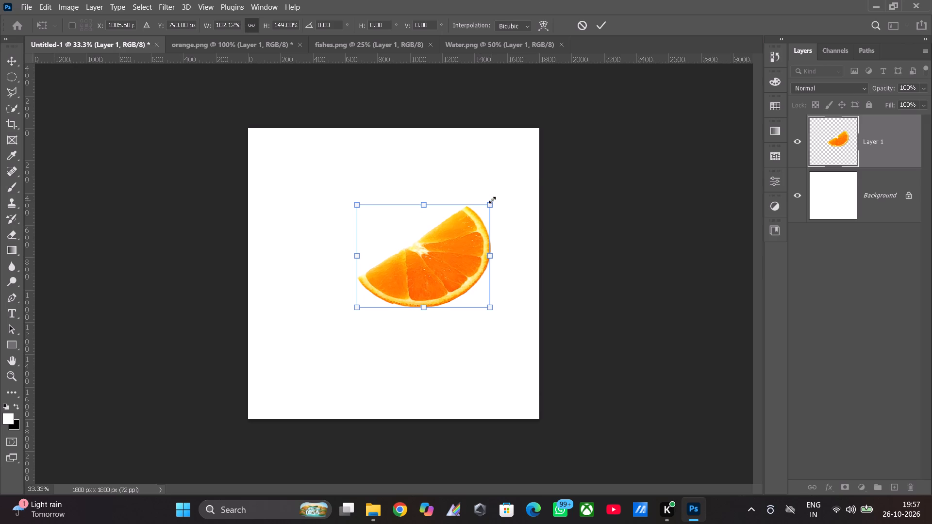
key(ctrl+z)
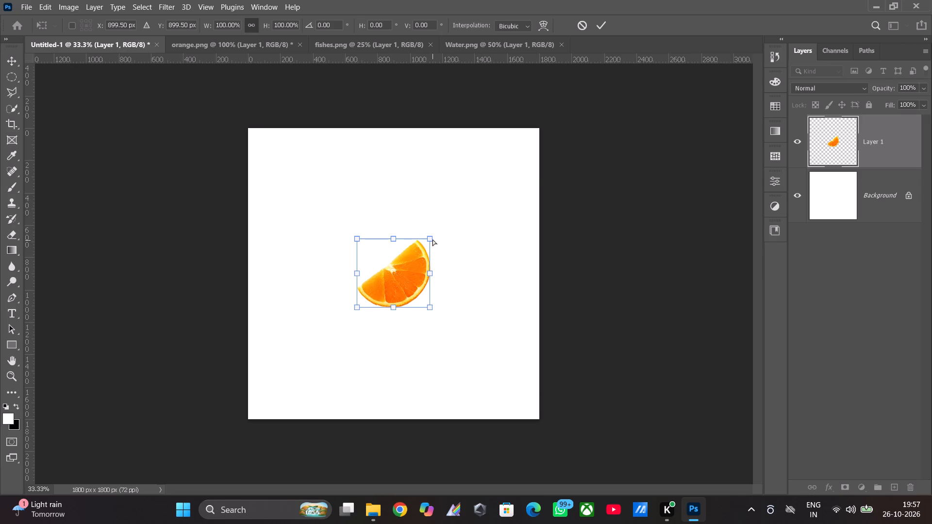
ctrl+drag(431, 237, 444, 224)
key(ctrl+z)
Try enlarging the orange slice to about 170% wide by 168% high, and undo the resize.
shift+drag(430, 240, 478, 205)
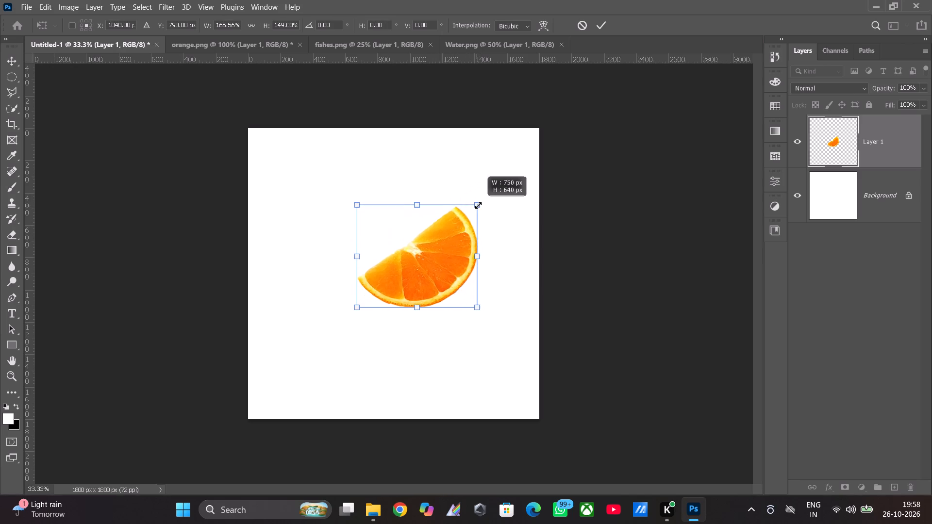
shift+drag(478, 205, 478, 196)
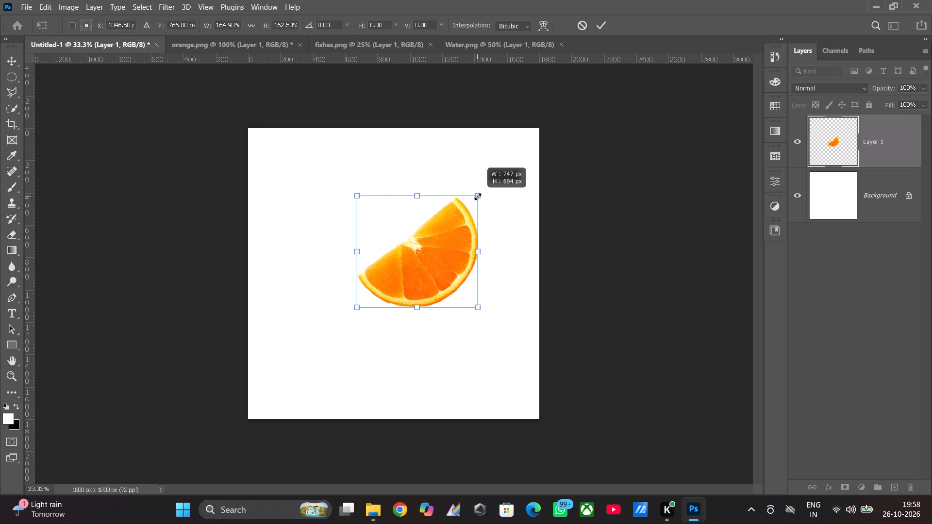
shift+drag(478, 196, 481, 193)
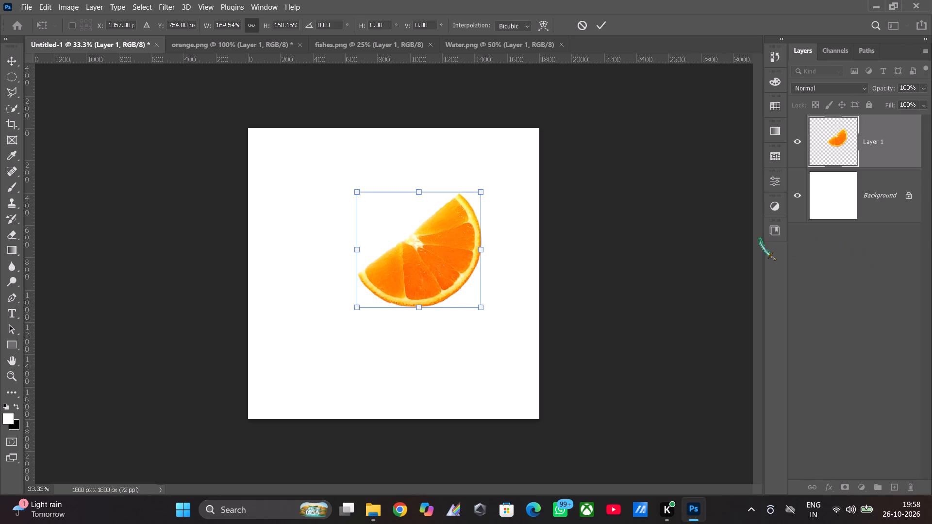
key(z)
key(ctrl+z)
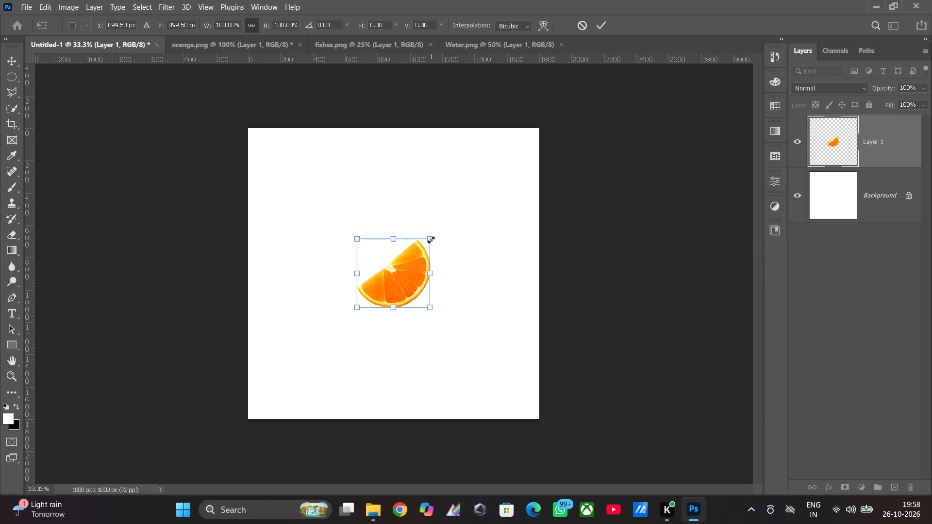
Enlarge the orange slice to about 182% by 181% and rotate it about 38° clockwise so its flat cut side faces up.
shift+drag(431, 240, 496, 188)
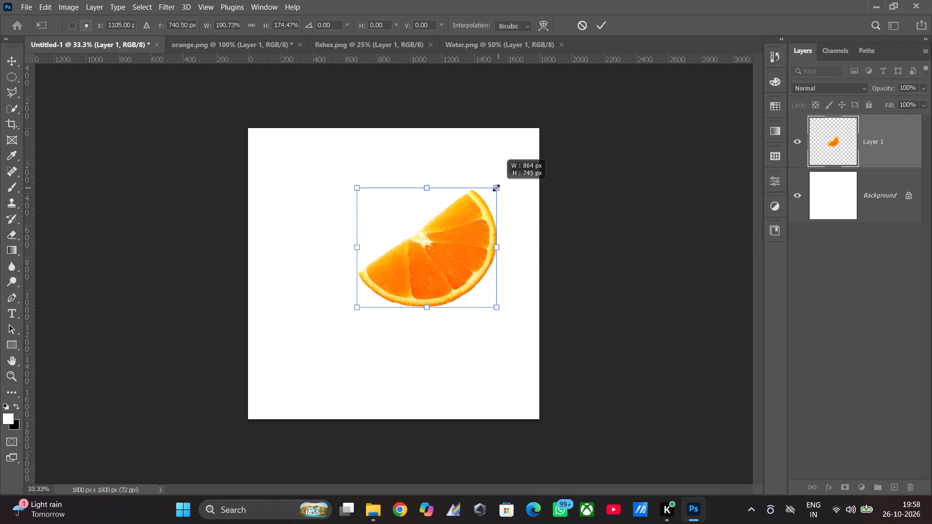
shift+drag(496, 188, 491, 184)
drag(499, 174, 498, 224)
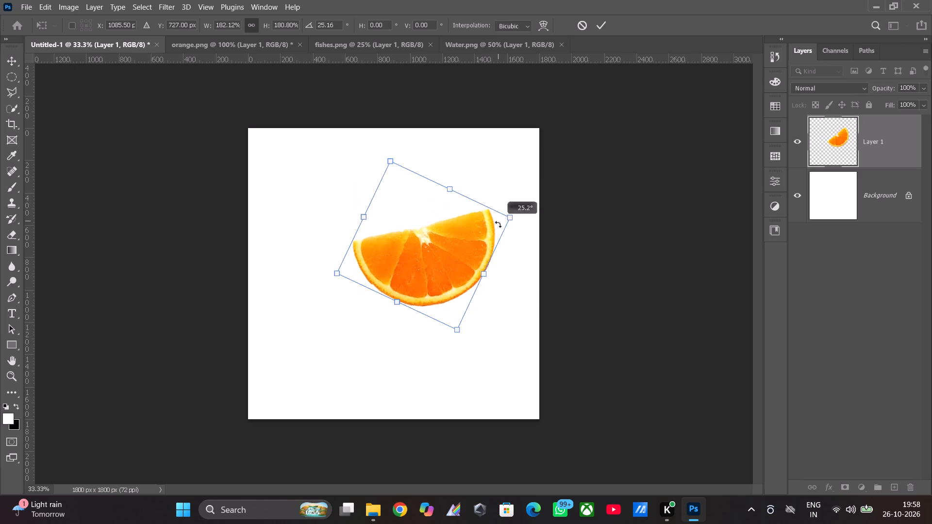
drag(498, 224, 504, 236)
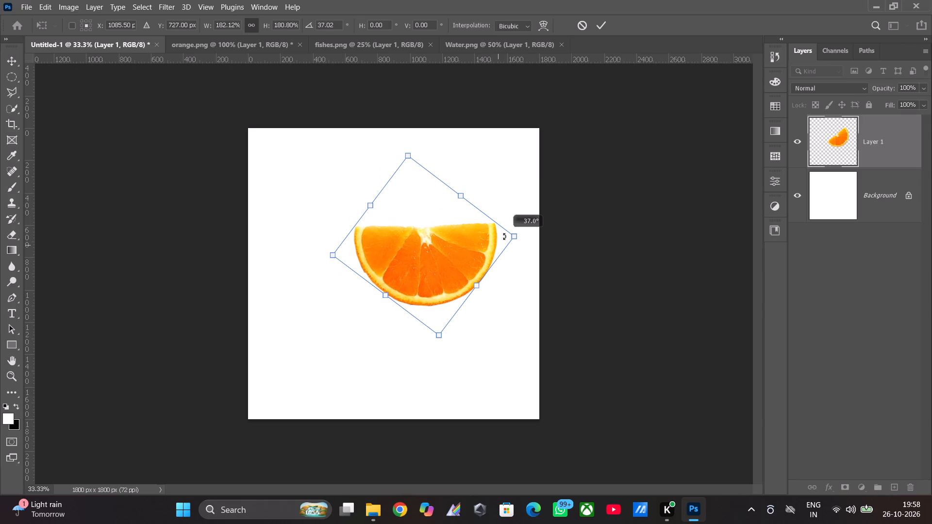
drag(504, 236, 504, 237)
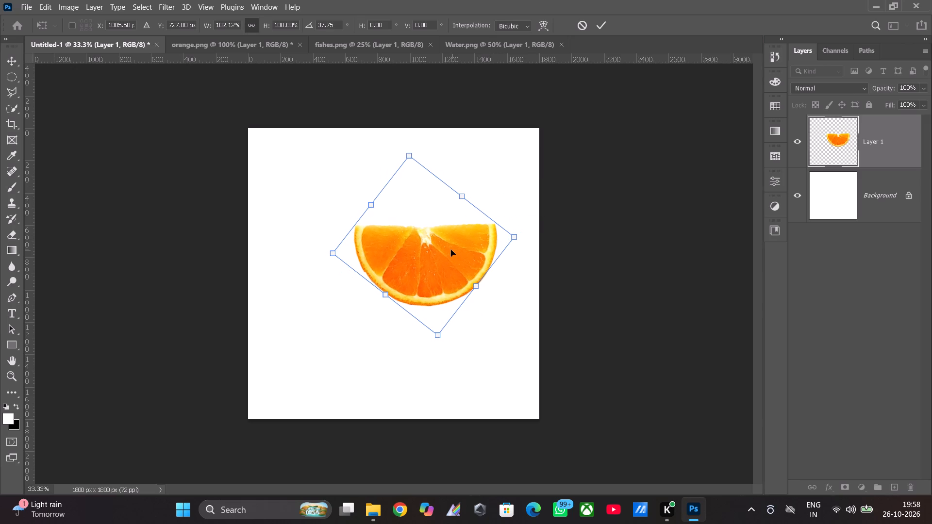
Move the orange slice to the canvas's horizontal centre, slightly below the middle, at about X 900, Y 1051 px.
drag(451, 250, 417, 311)
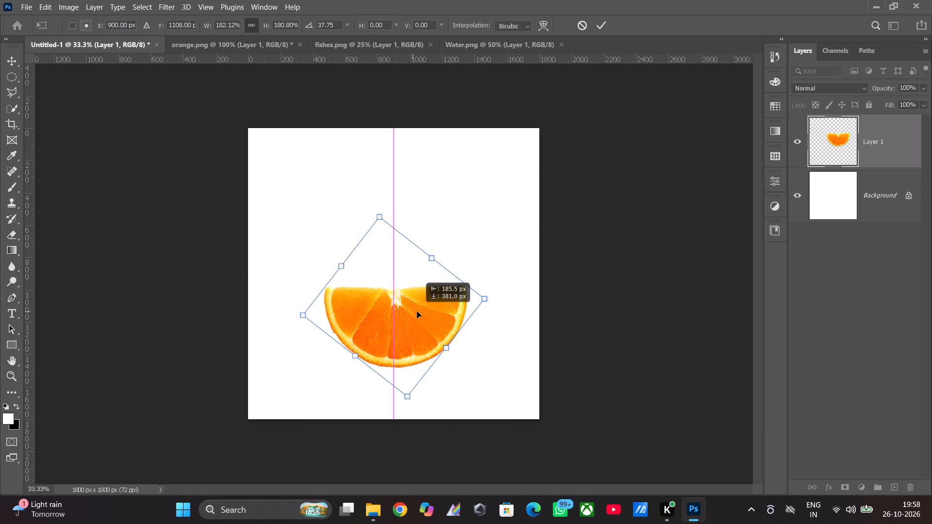
drag(417, 311, 423, 302)
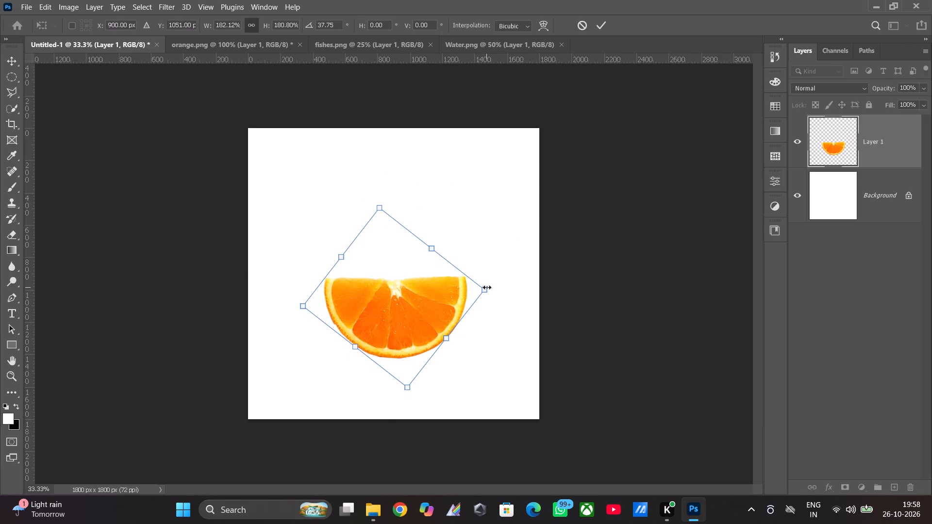
Enlarge the rotated orange slice further to about 202% wide by 198% high.
shift+drag(487, 287, 488, 287)
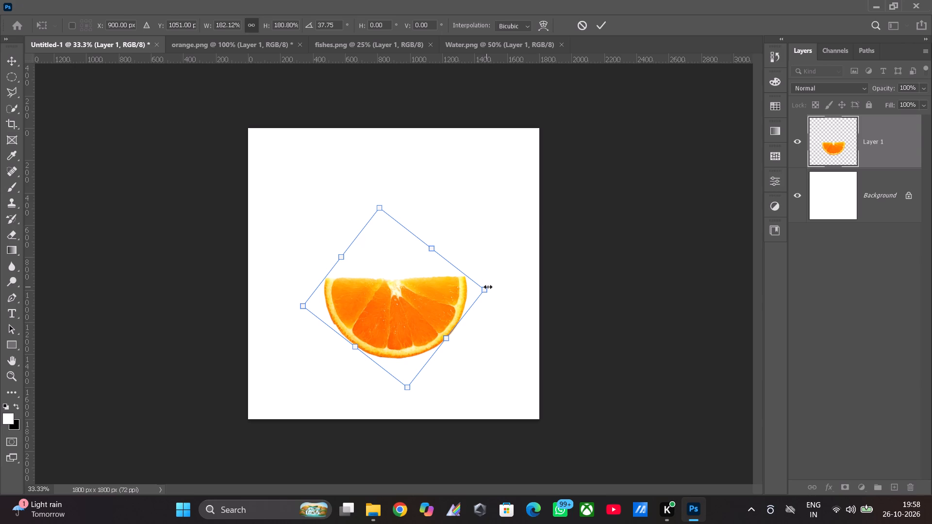
shift+drag(488, 287, 501, 287)
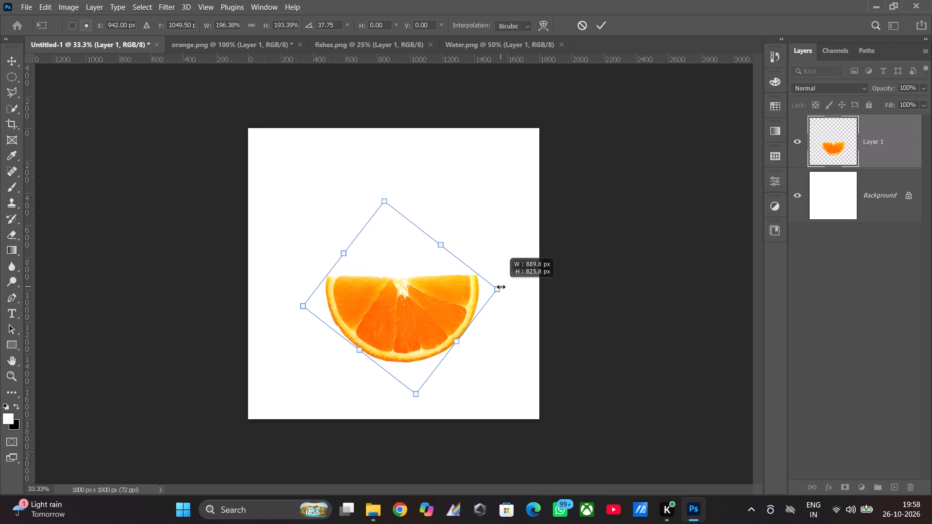
shift+drag(501, 287, 505, 287)
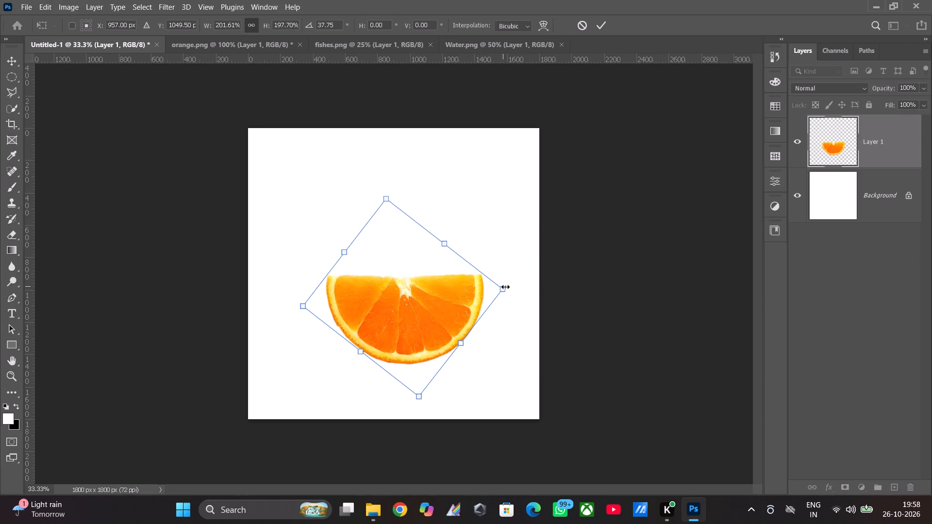
Move the enlarged orange slice up along the canvas's horizontal centre to about X 900, Y 954 px and apply the transform.
drag(447, 310, 437, 305)
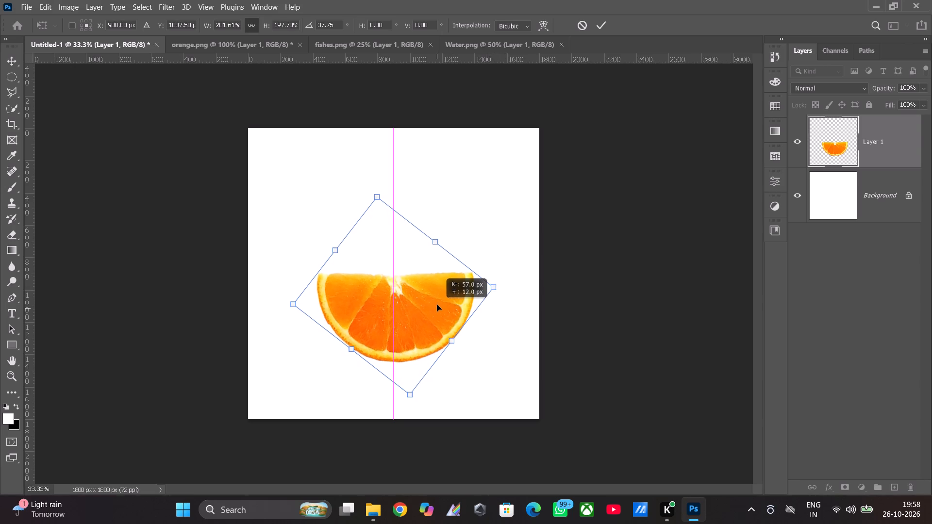
drag(437, 305, 440, 297)
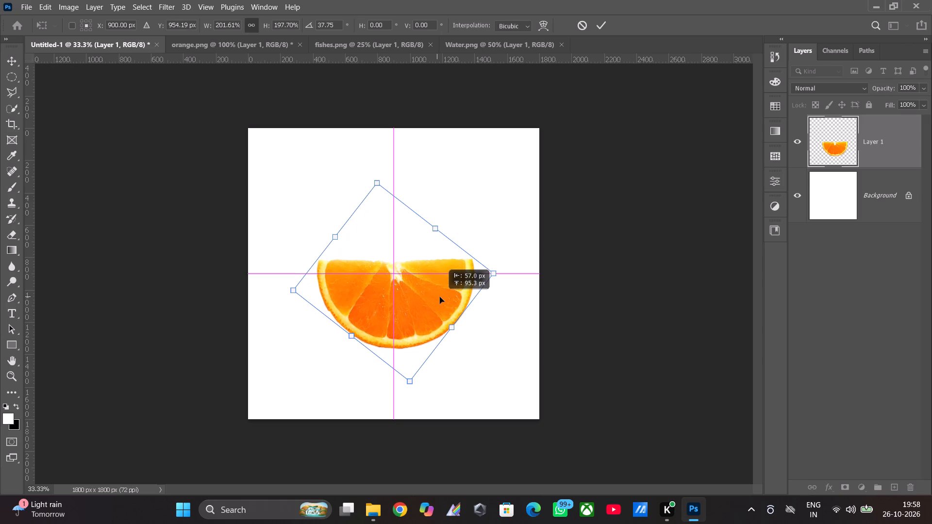
drag(440, 297, 438, 297)
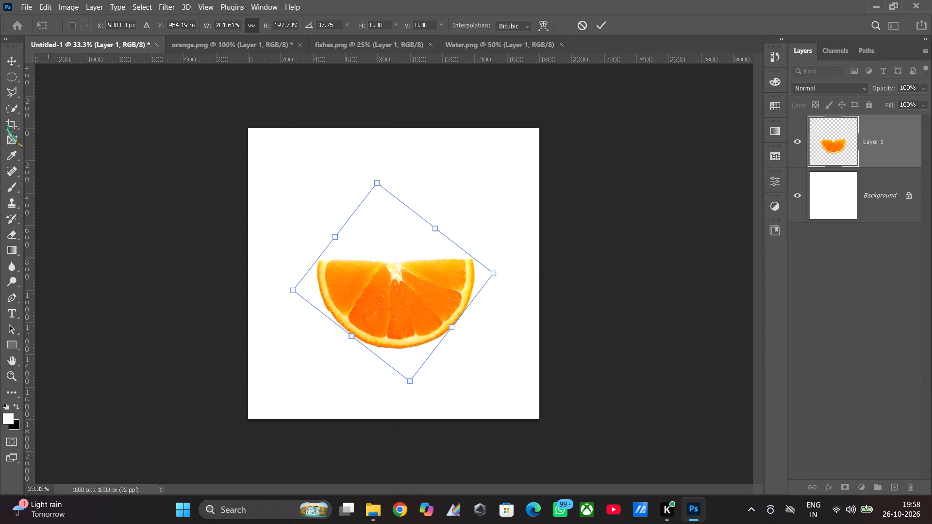
click(17, 90)
click(17, 77)
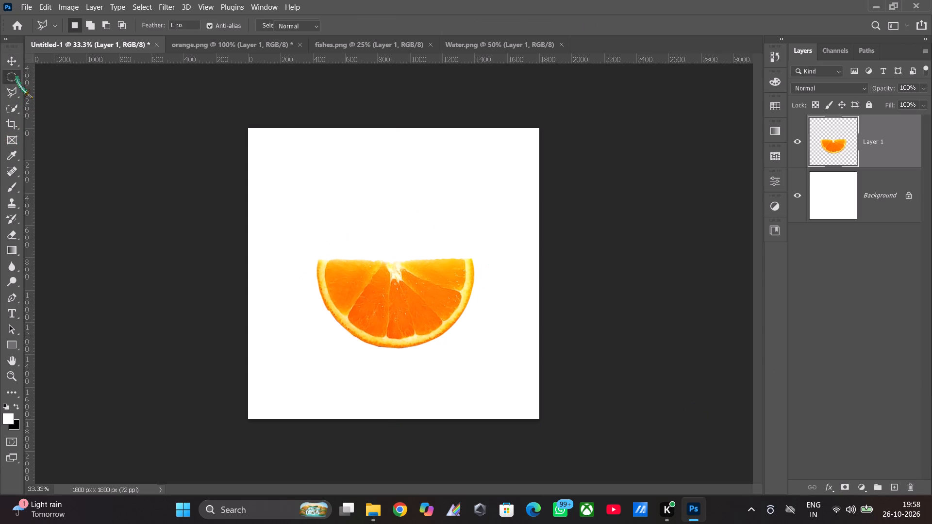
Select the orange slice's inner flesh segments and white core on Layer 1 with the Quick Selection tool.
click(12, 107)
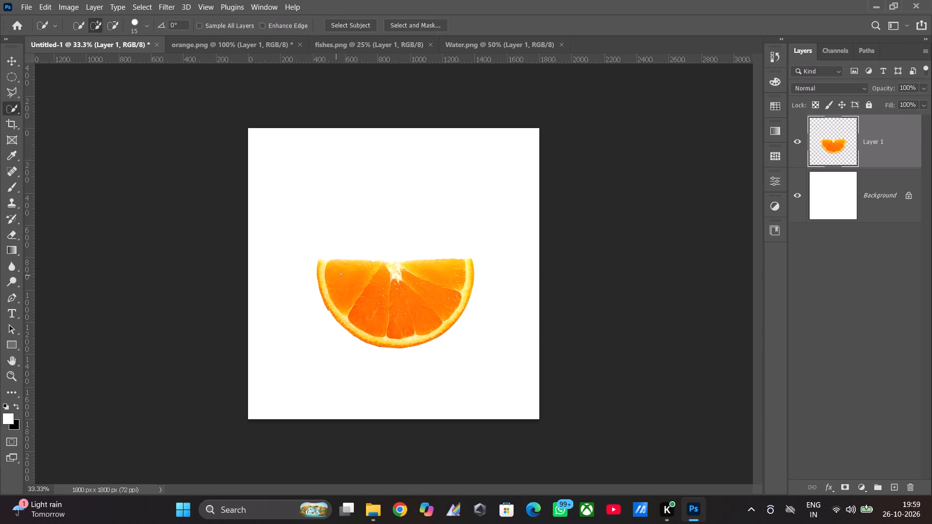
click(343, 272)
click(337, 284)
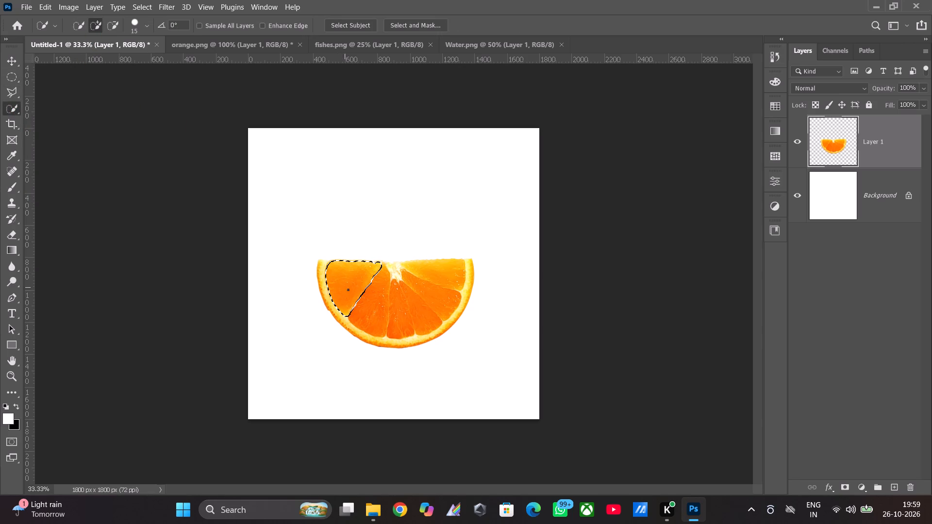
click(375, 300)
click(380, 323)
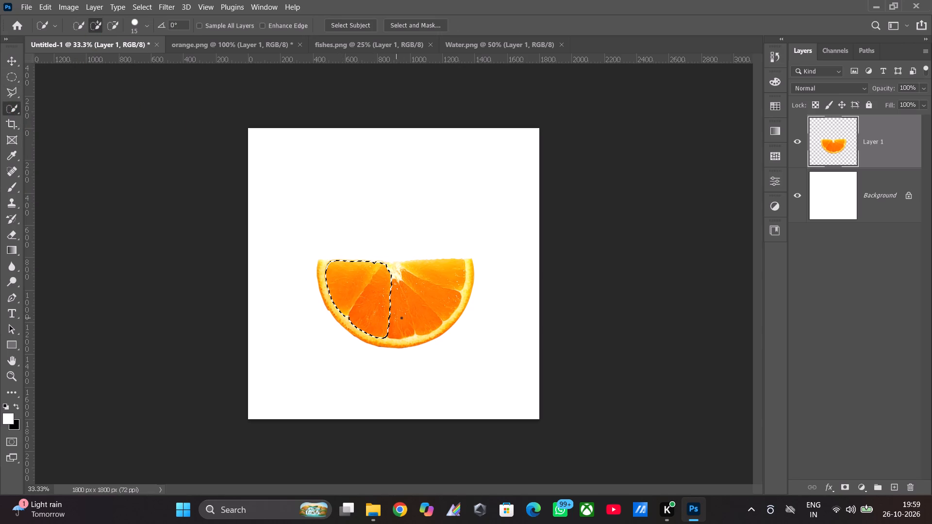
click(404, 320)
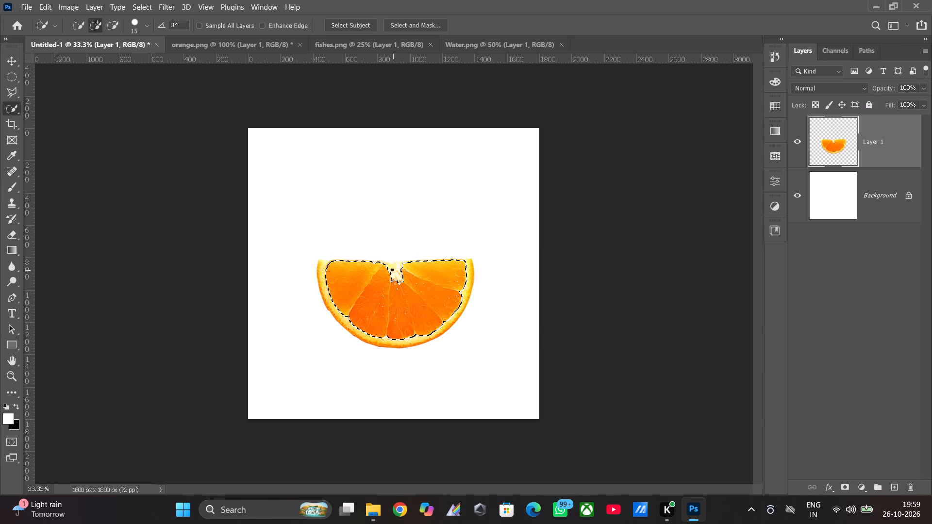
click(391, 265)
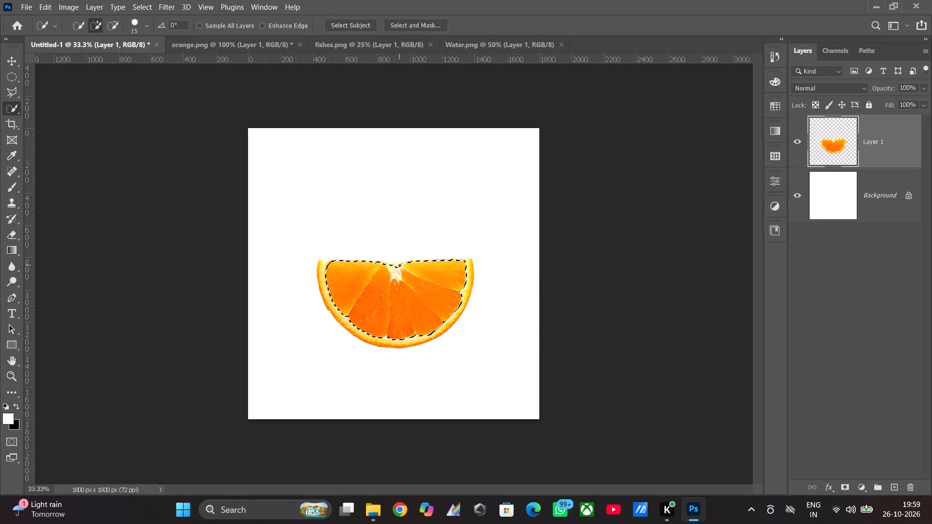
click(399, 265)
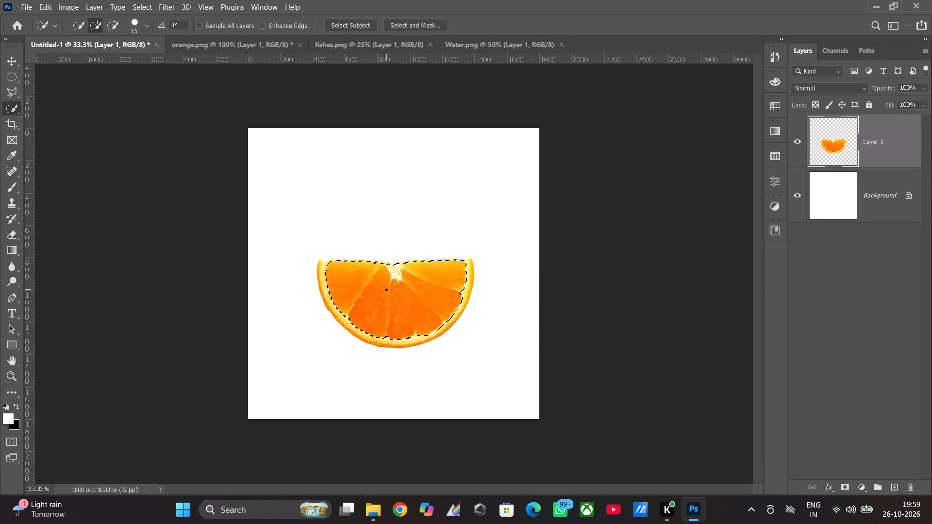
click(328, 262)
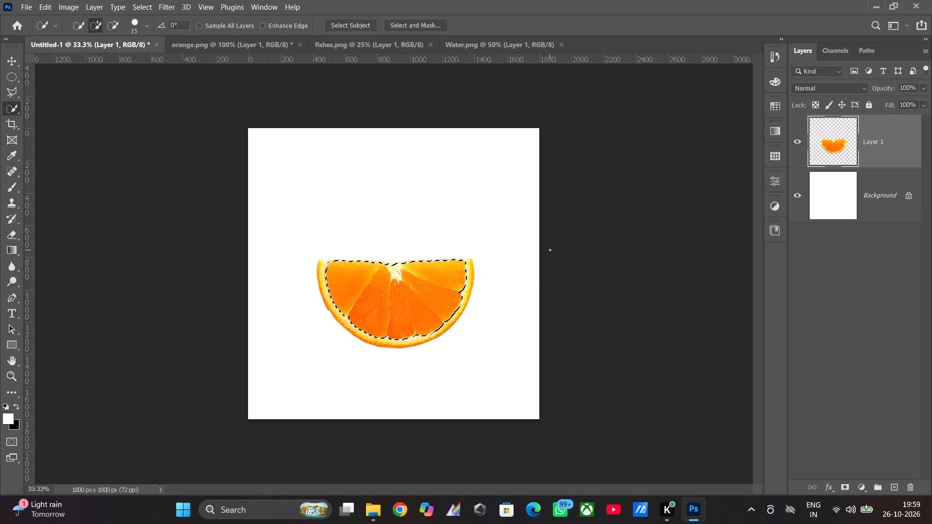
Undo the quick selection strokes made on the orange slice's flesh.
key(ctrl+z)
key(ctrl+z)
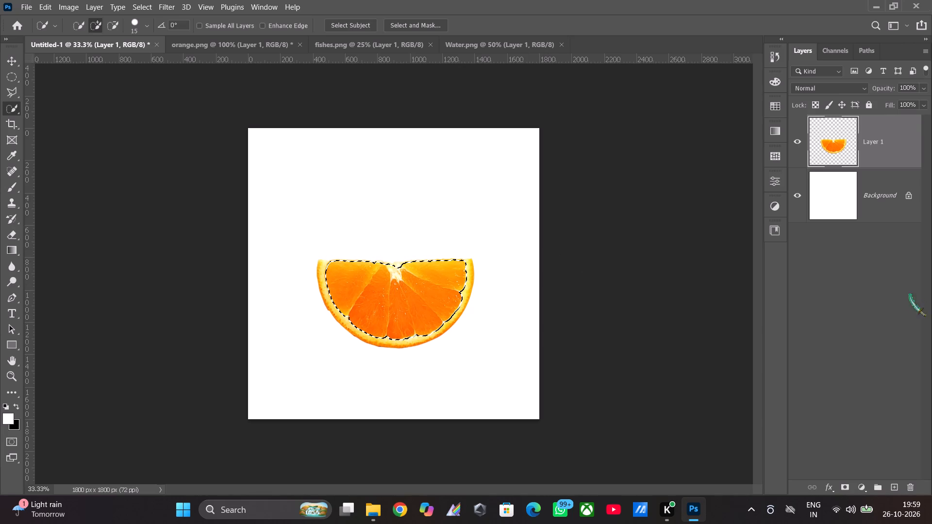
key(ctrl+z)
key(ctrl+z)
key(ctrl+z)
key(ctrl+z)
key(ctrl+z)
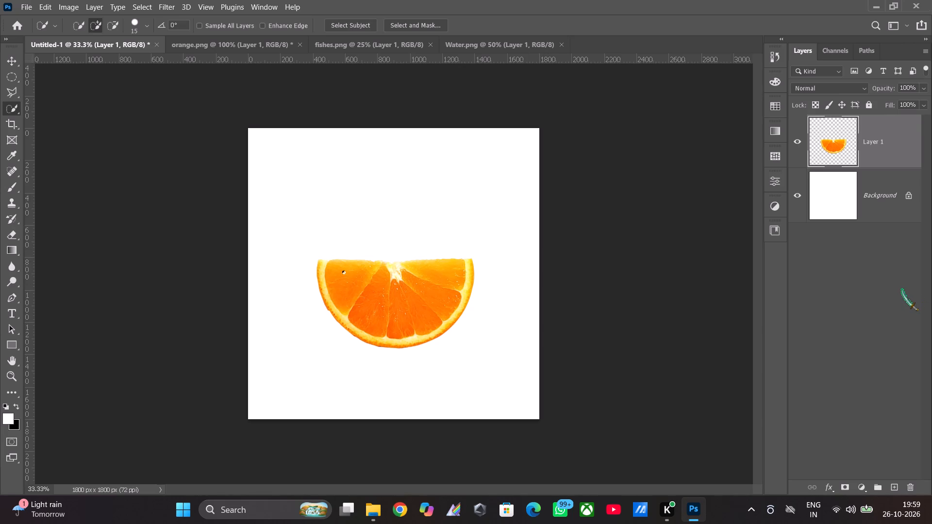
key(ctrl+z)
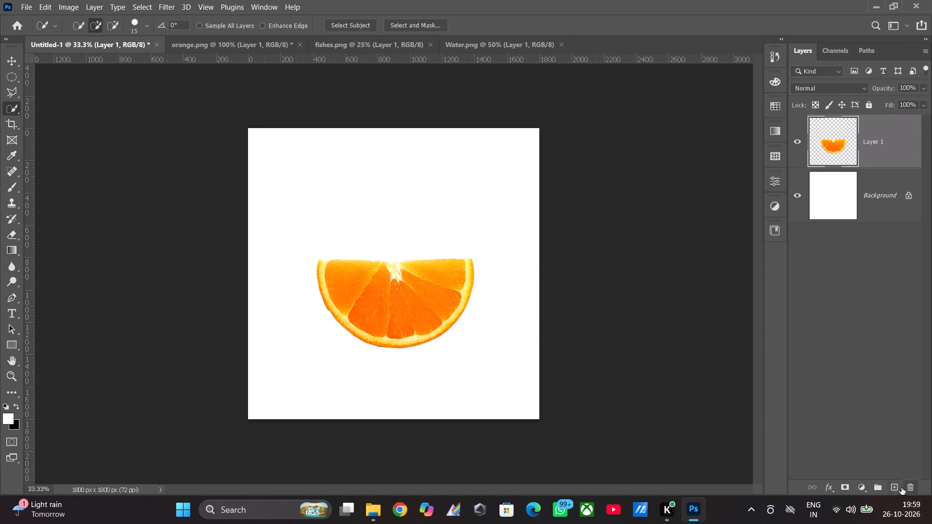
Add a new empty layer above the orange slice's layer.
click(898, 487)
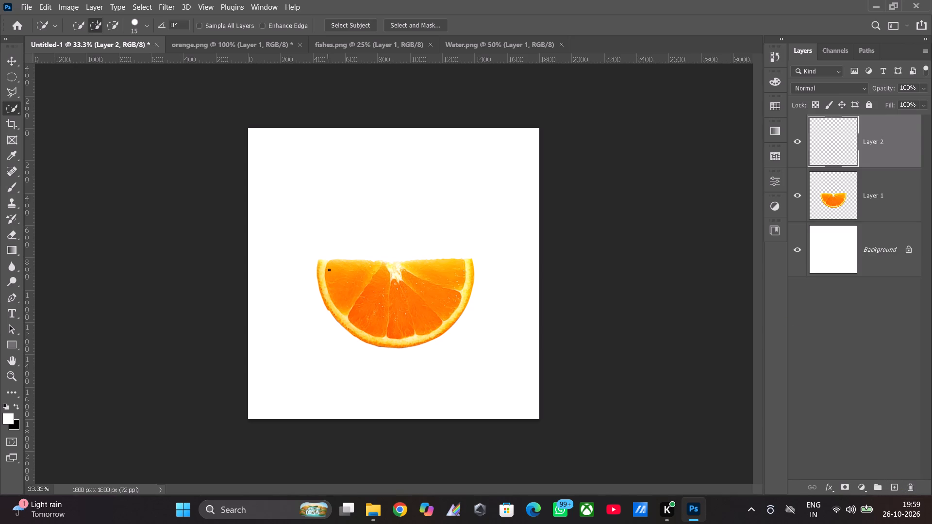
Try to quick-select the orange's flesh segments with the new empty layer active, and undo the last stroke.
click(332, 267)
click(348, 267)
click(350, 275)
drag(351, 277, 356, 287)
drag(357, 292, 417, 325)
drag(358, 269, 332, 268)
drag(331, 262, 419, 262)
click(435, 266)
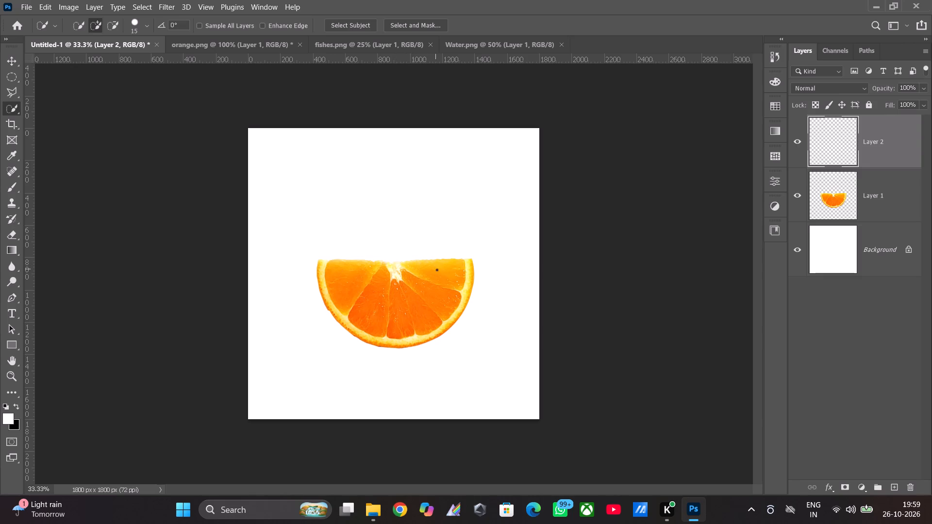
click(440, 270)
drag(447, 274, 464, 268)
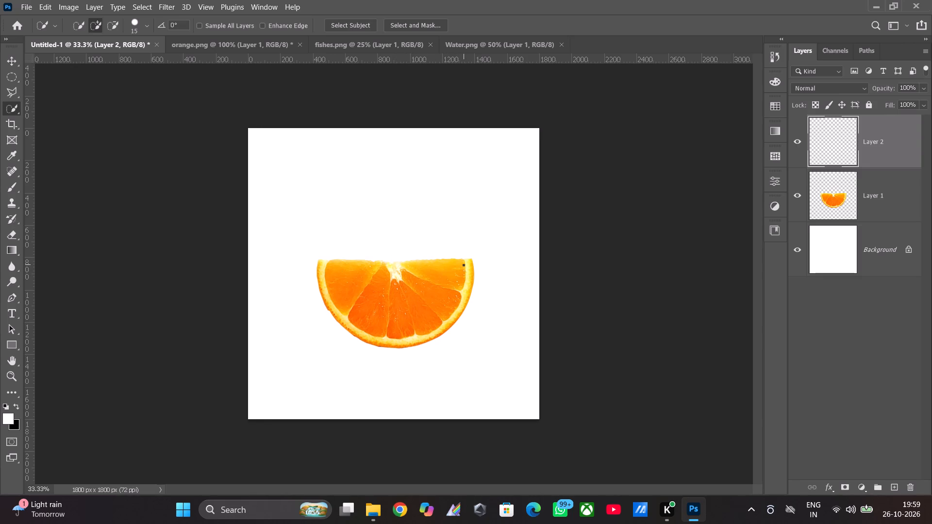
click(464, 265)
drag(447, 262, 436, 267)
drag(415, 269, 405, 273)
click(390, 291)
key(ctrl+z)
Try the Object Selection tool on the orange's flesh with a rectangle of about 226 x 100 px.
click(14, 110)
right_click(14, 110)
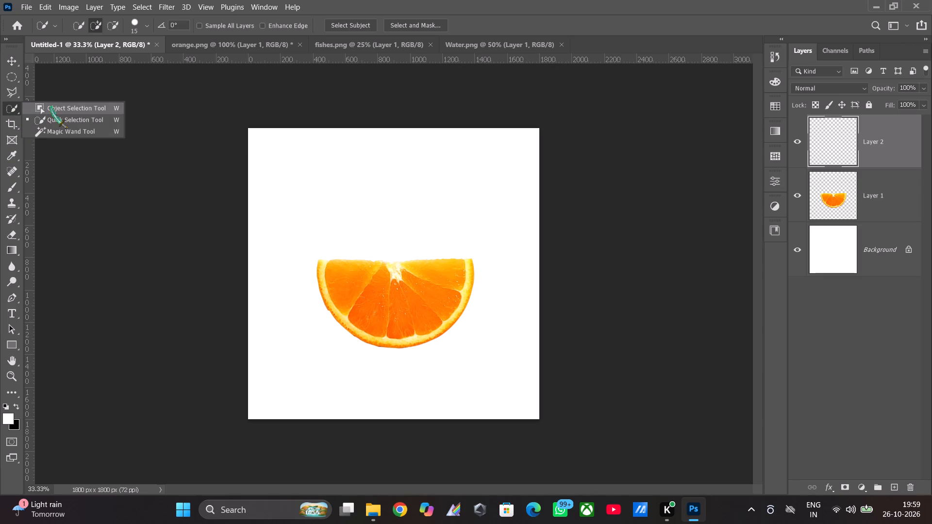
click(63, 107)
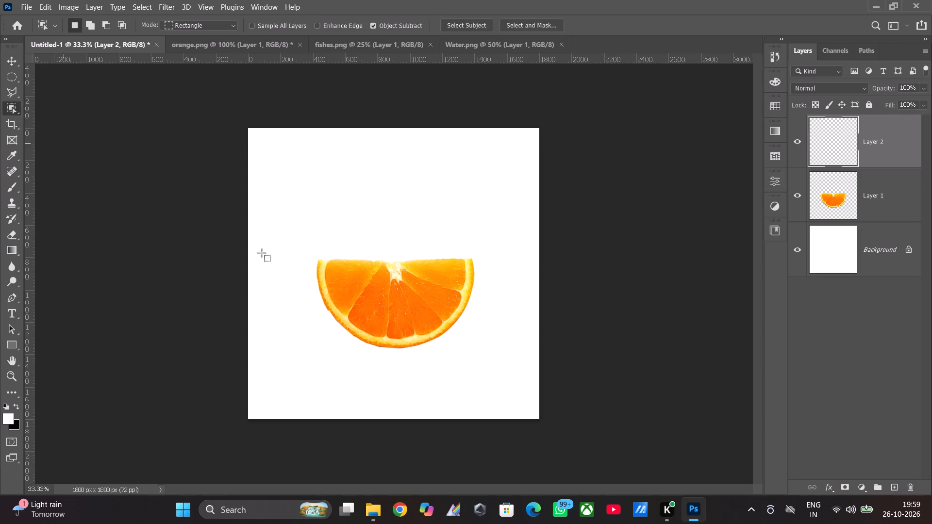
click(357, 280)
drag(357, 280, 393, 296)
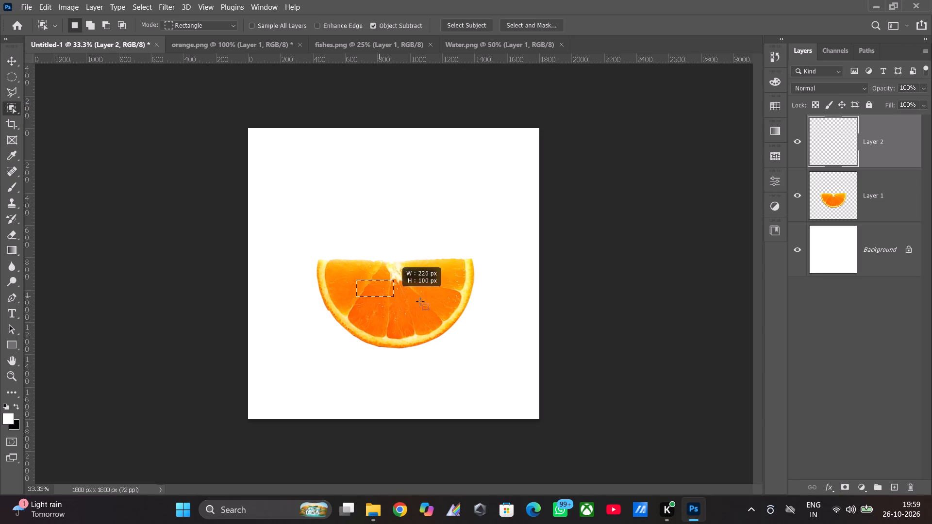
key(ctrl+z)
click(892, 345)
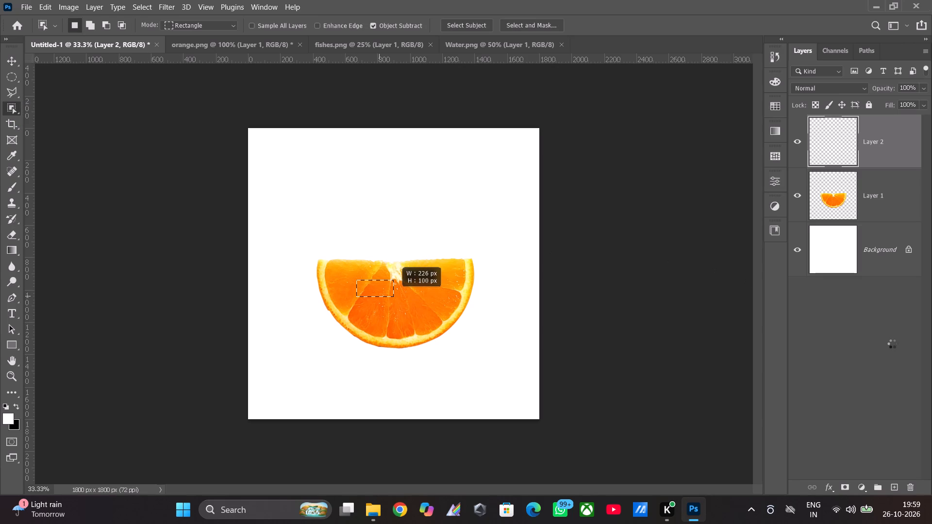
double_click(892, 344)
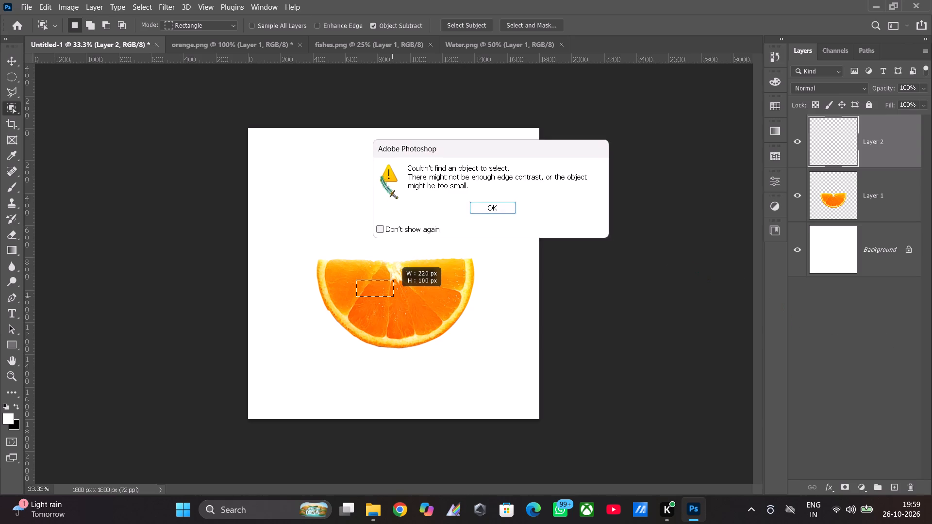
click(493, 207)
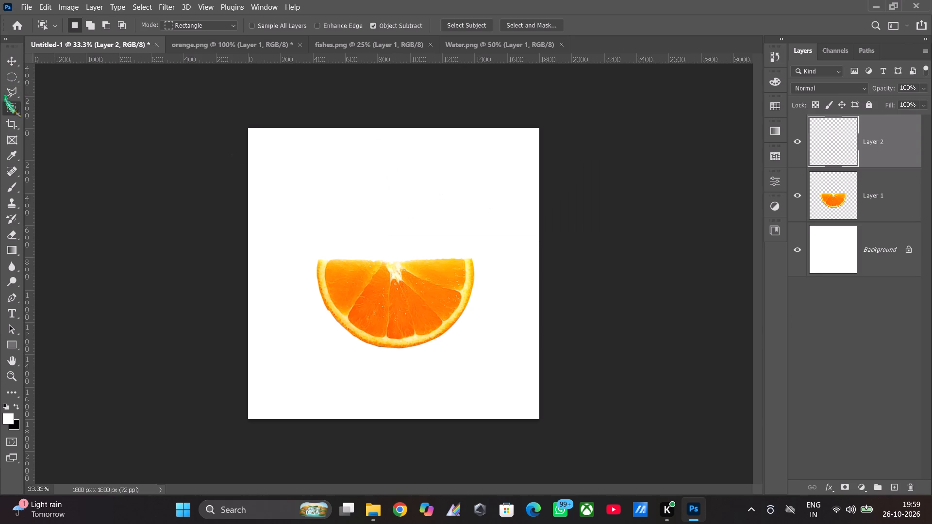
Switch back to the Quick Selection tool and brush a selection across the middle flesh segments with Layer 2 active.
click(12, 109)
right_click(12, 110)
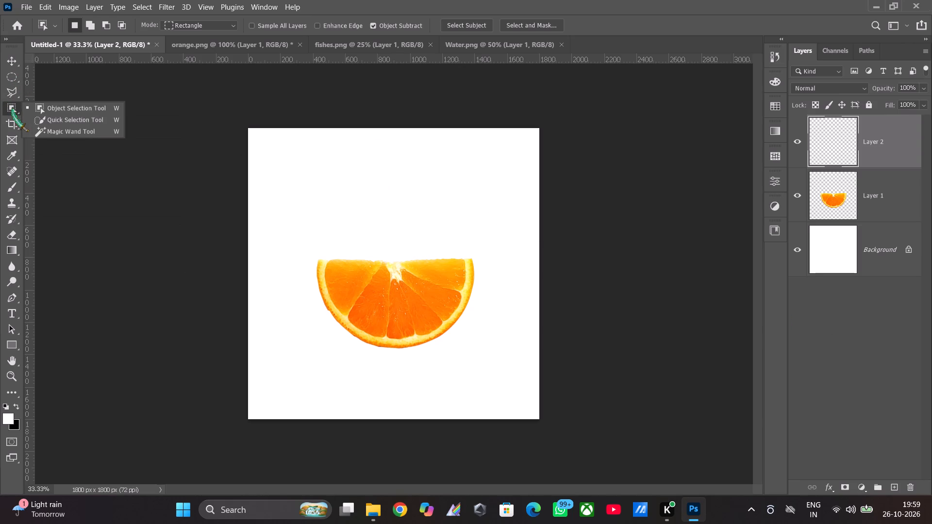
click(76, 122)
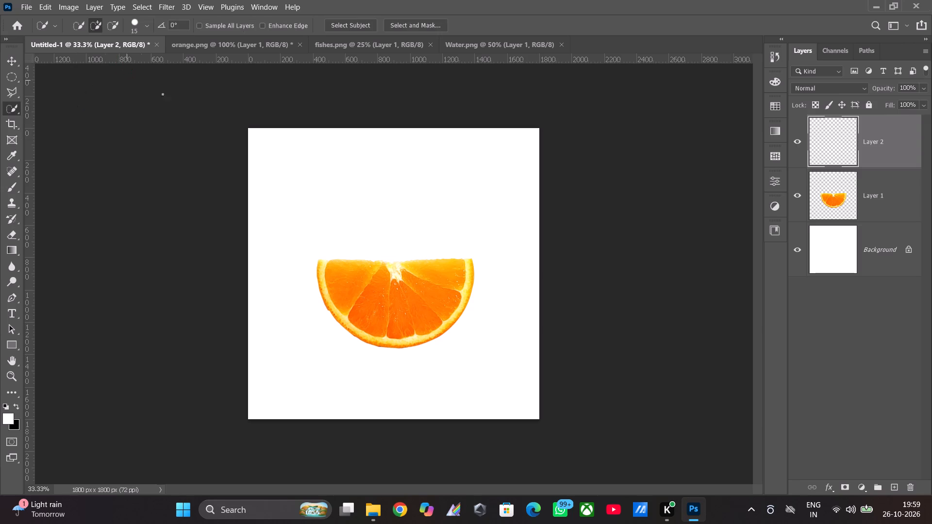
click(355, 273)
drag(356, 274, 374, 295)
click(374, 295)
click(399, 300)
click(410, 299)
Activate the orange slice's layer and brush a Quick Selection over all its flesh segments, including the white core's top edge, leaving out the rind.
click(852, 194)
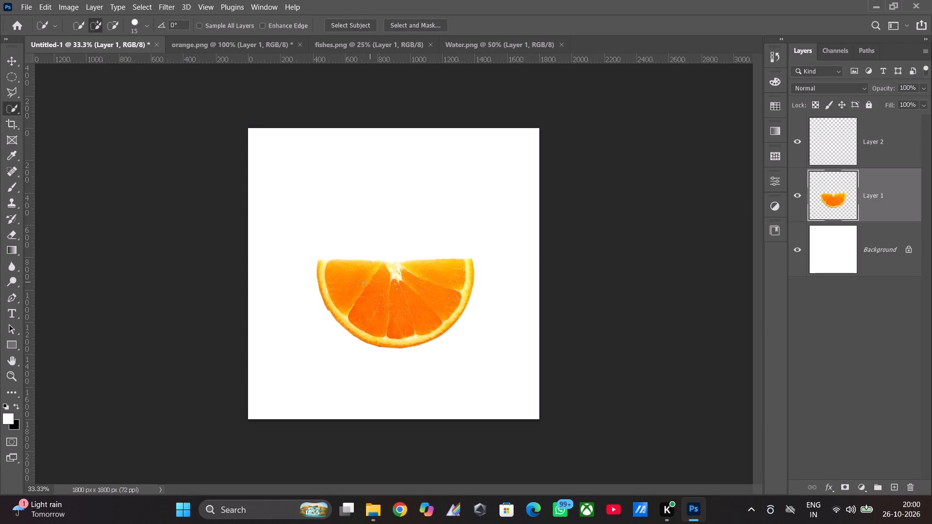
click(342, 288)
drag(379, 290, 392, 293)
drag(413, 291, 419, 288)
drag(437, 274, 442, 270)
drag(442, 270, 445, 268)
drag(460, 264, 399, 312)
drag(424, 308, 416, 333)
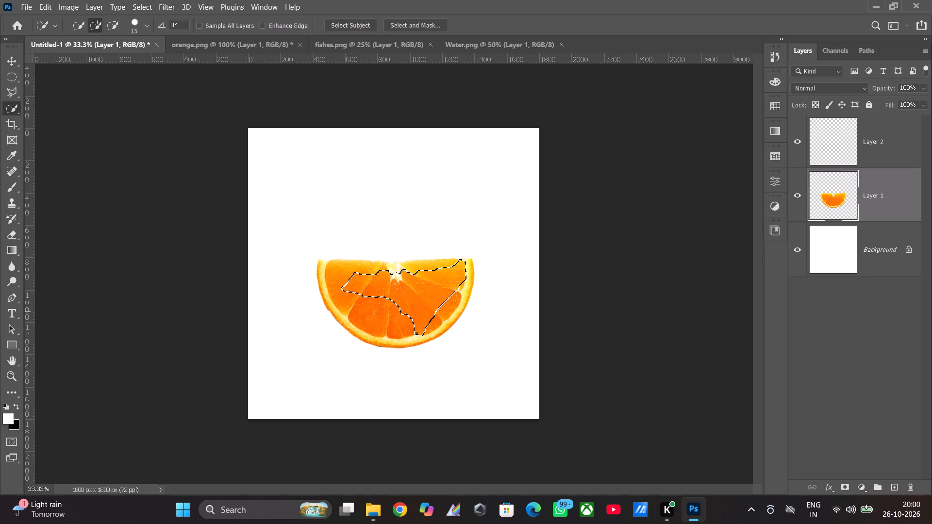
drag(416, 333, 409, 337)
key(ctrl+z)
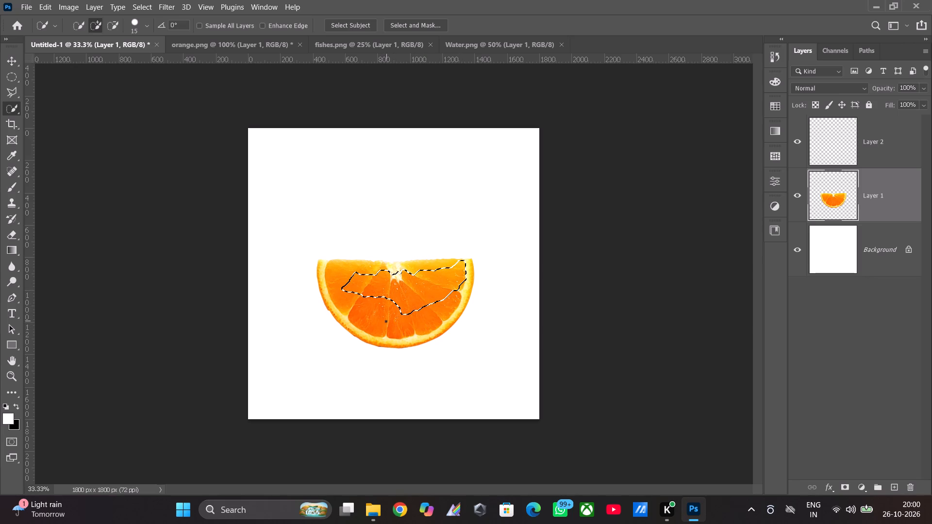
click(386, 320)
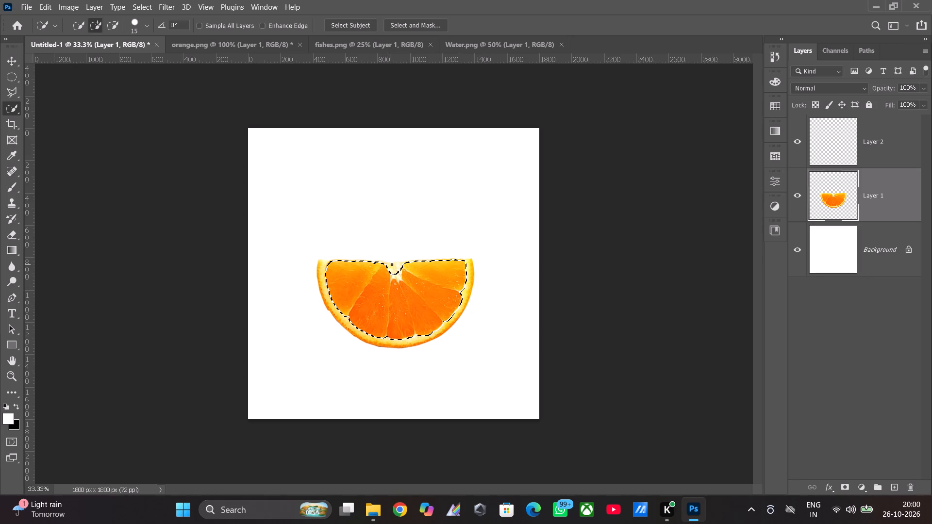
click(395, 264)
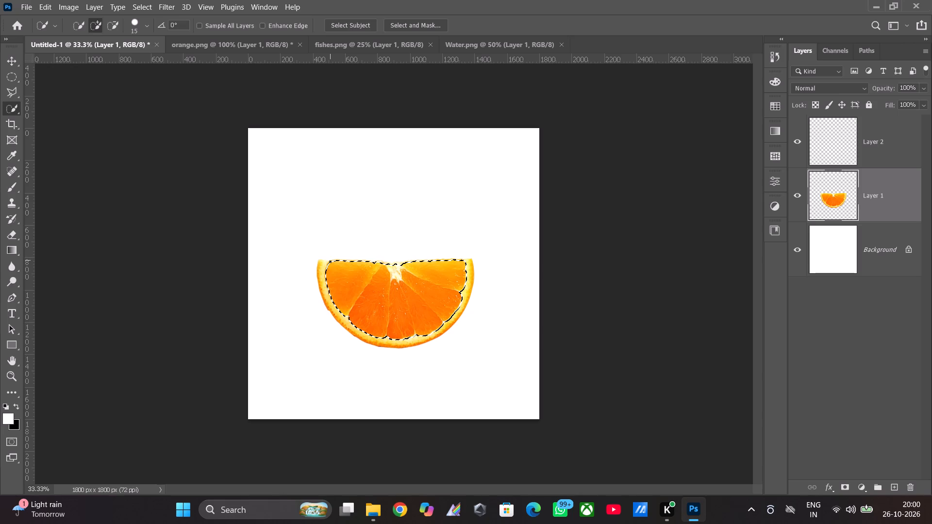
click(330, 262)
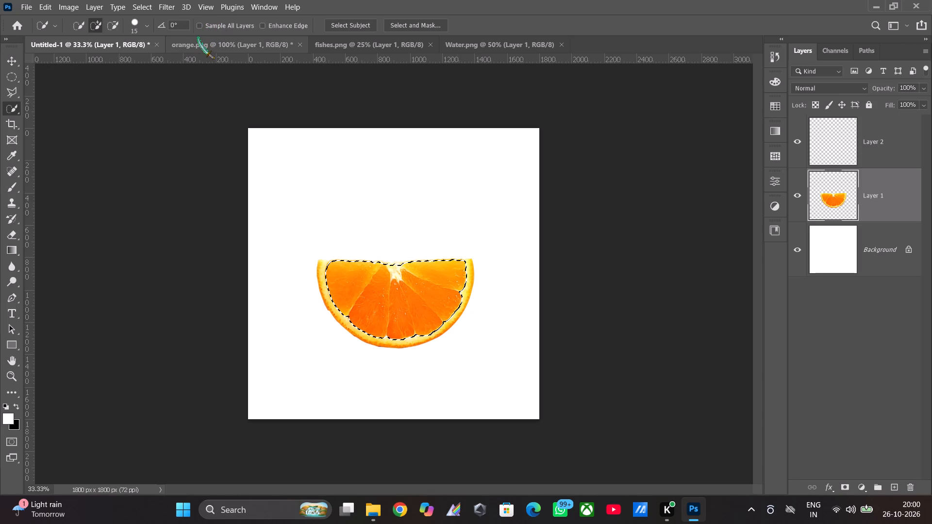
Switch to the Water.png document and copy its water layer.
click(474, 48)
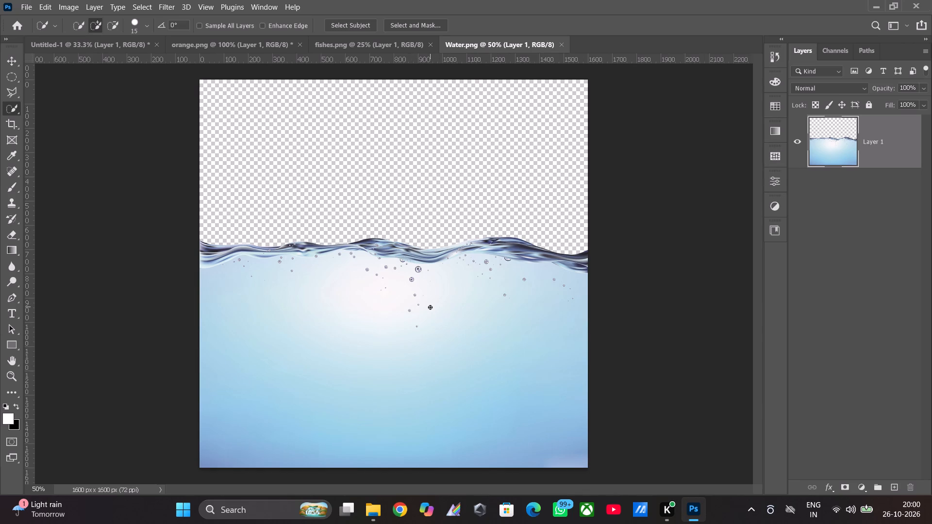
right_click(830, 140)
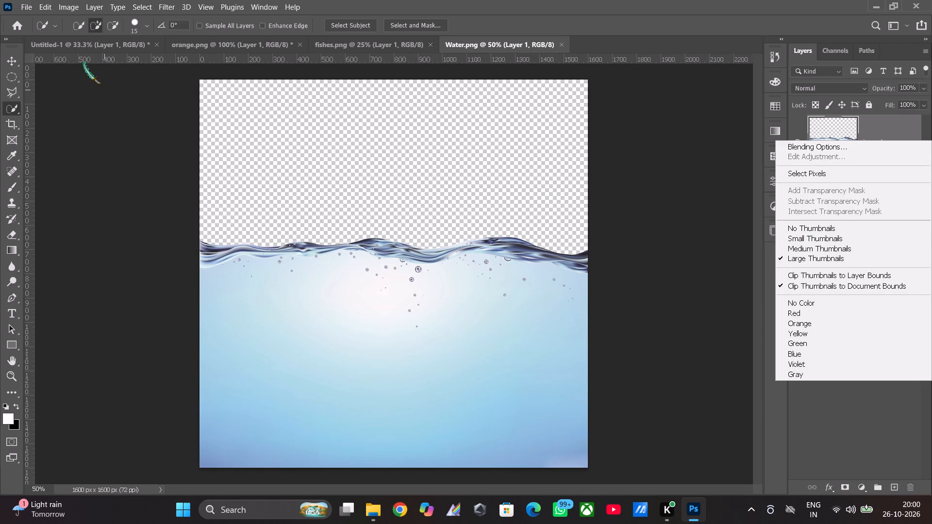
click(69, 7)
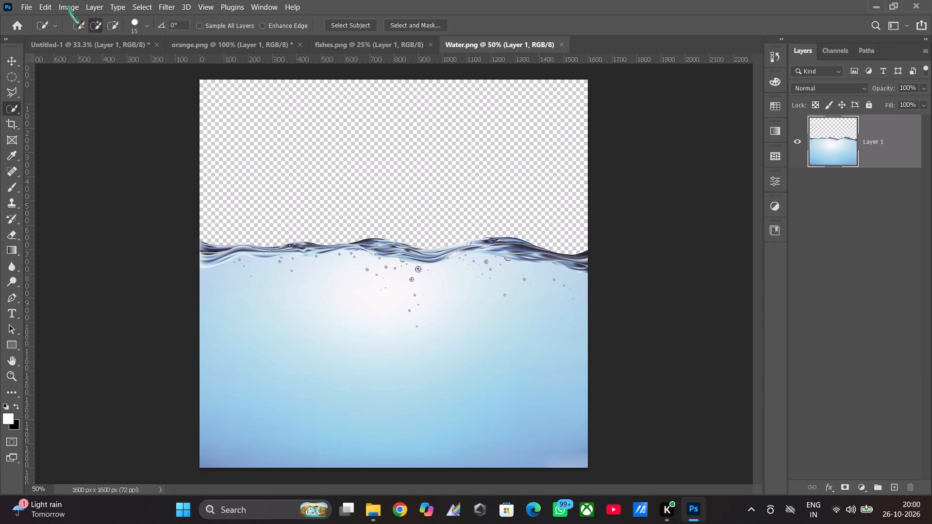
click(69, 7)
click(50, 4)
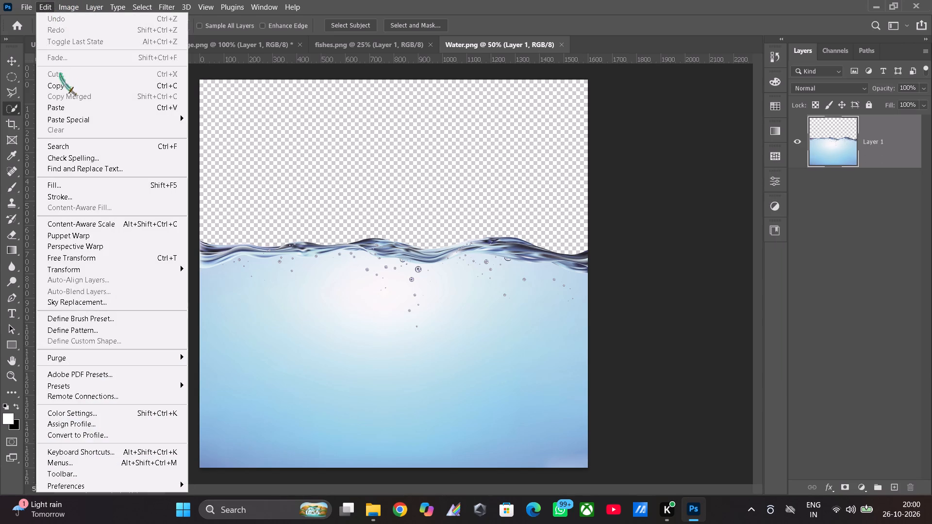
click(61, 78)
click(60, 73)
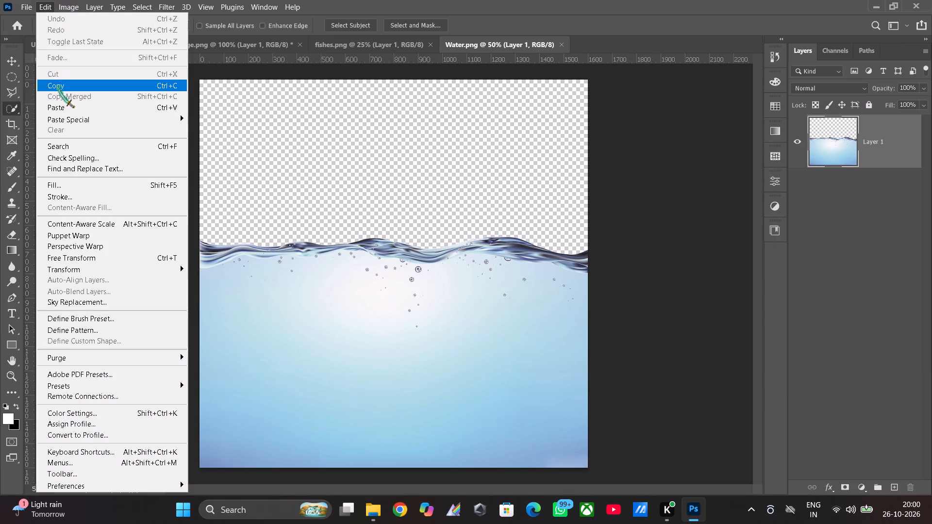
click(58, 86)
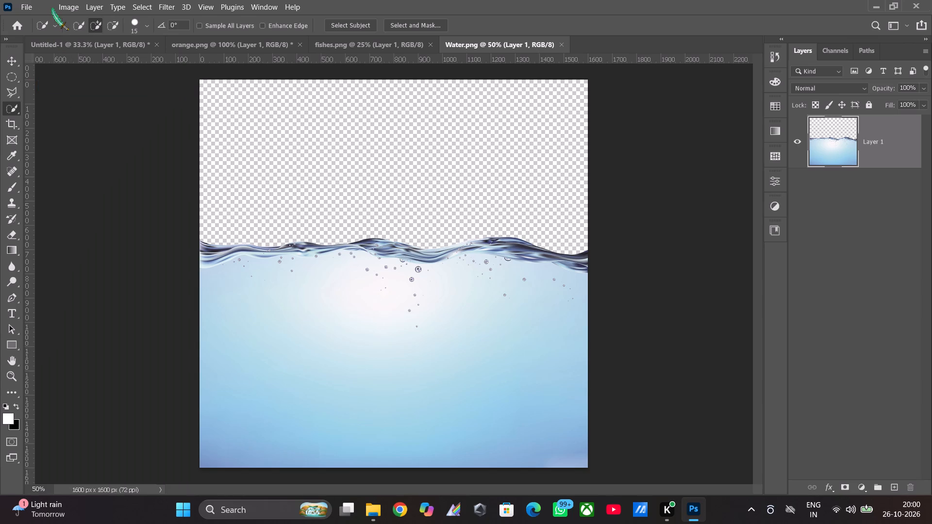
Paste the copied water in place in the Untitled-1 document, directly above the orange slice's layer.
click(63, 45)
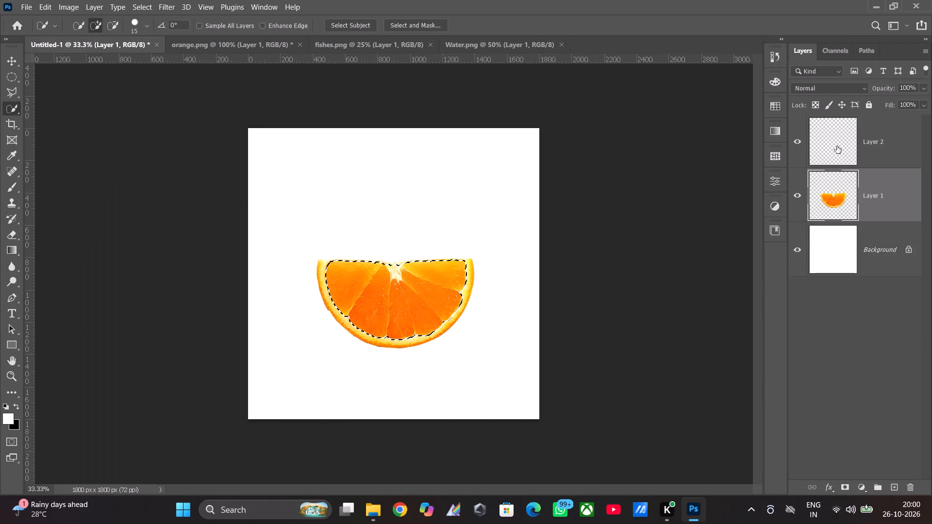
click(40, 3)
click(69, 124)
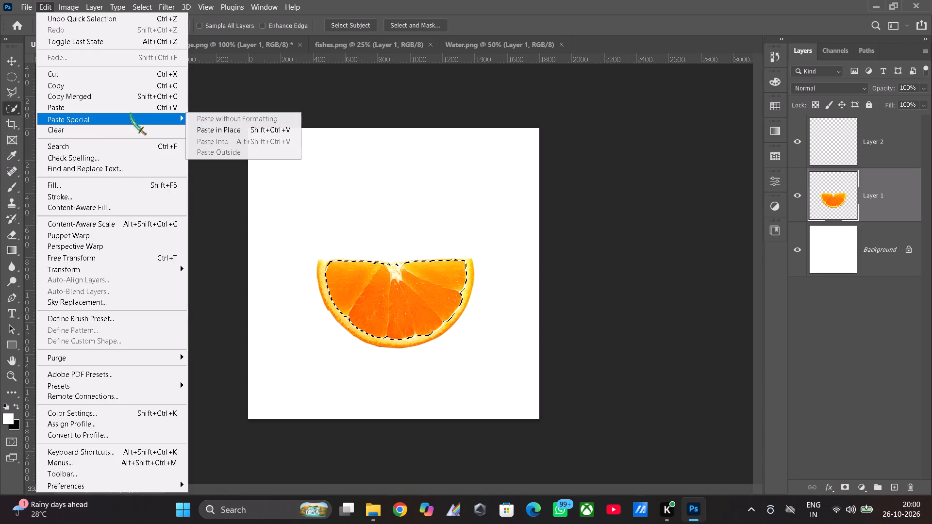
click(236, 132)
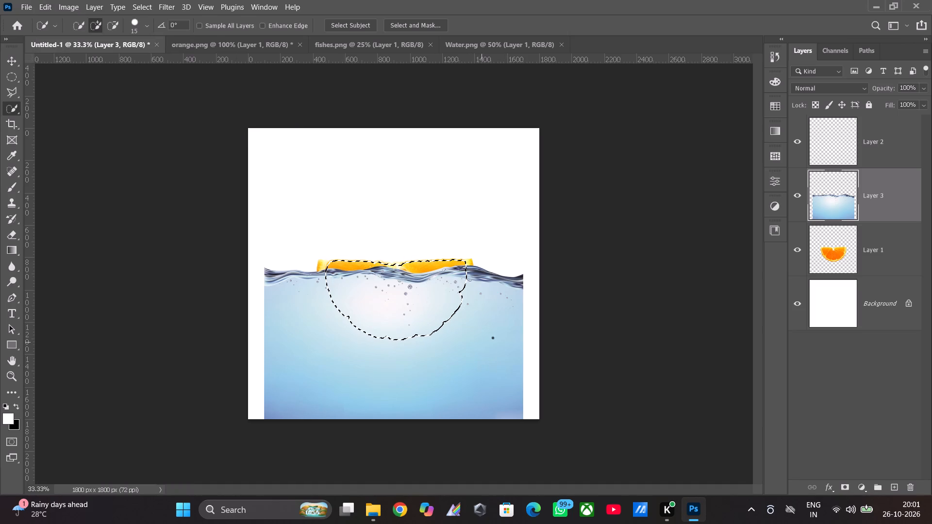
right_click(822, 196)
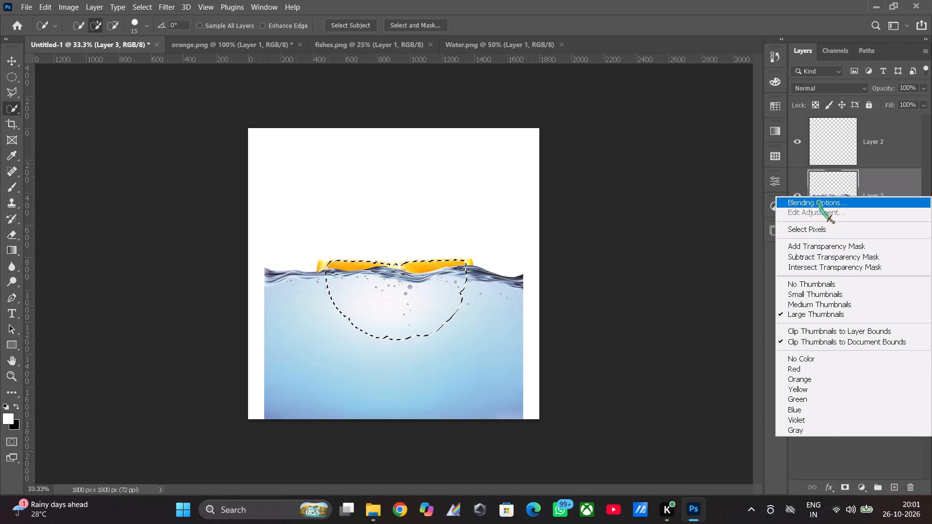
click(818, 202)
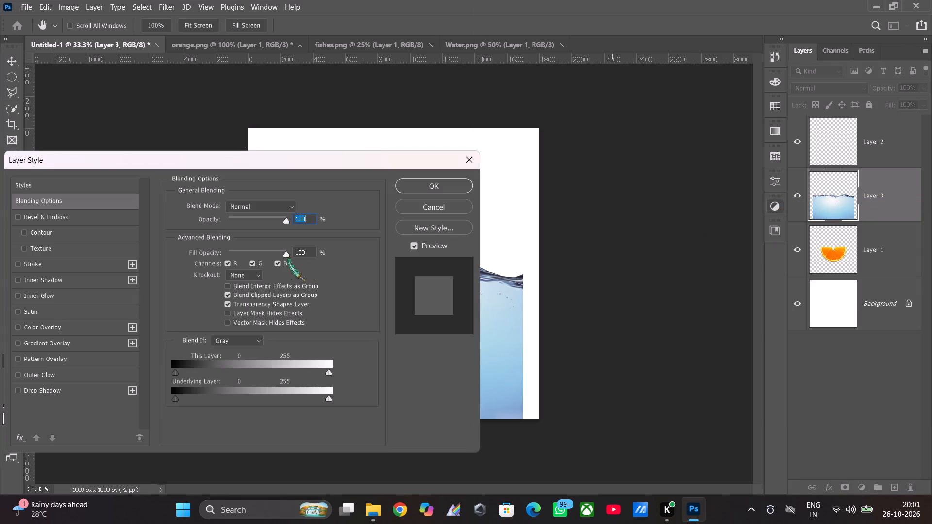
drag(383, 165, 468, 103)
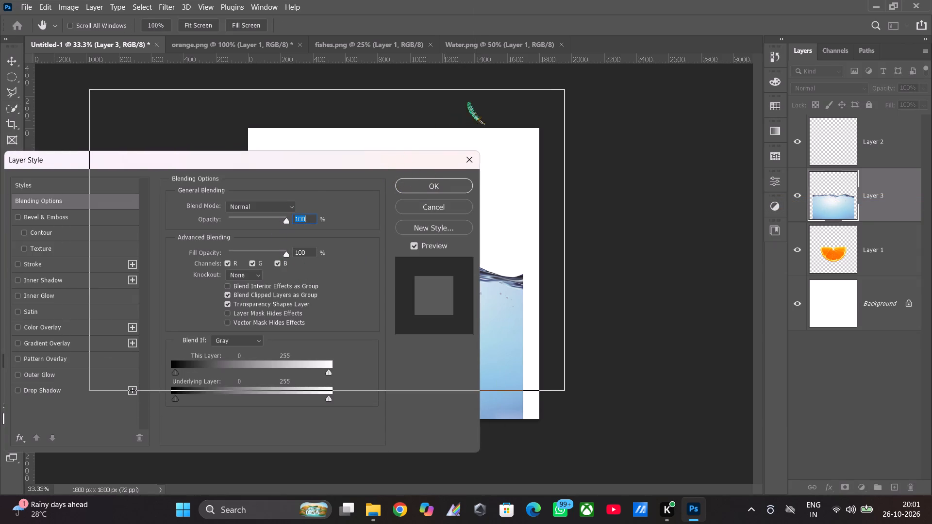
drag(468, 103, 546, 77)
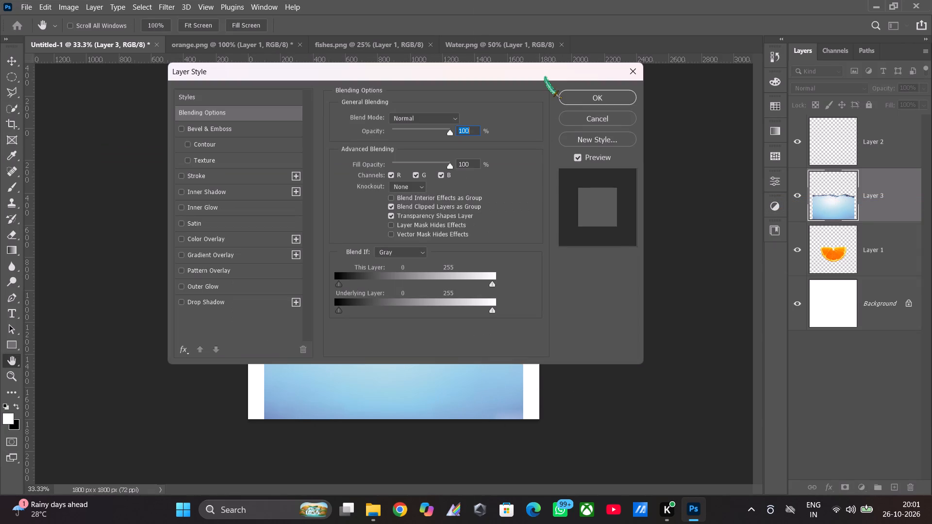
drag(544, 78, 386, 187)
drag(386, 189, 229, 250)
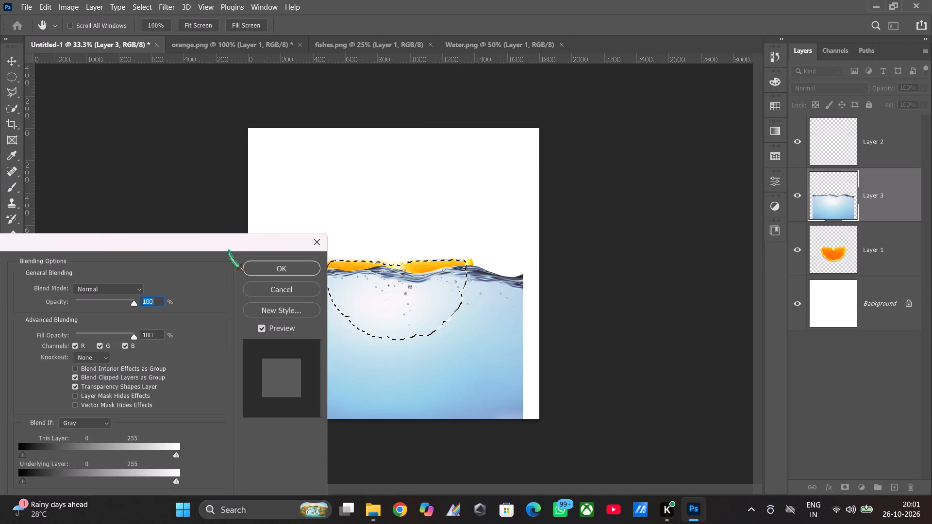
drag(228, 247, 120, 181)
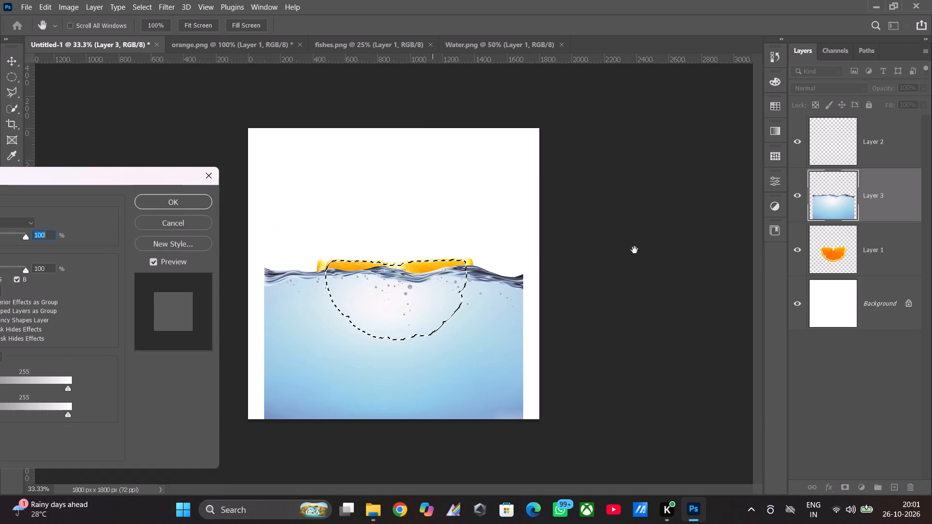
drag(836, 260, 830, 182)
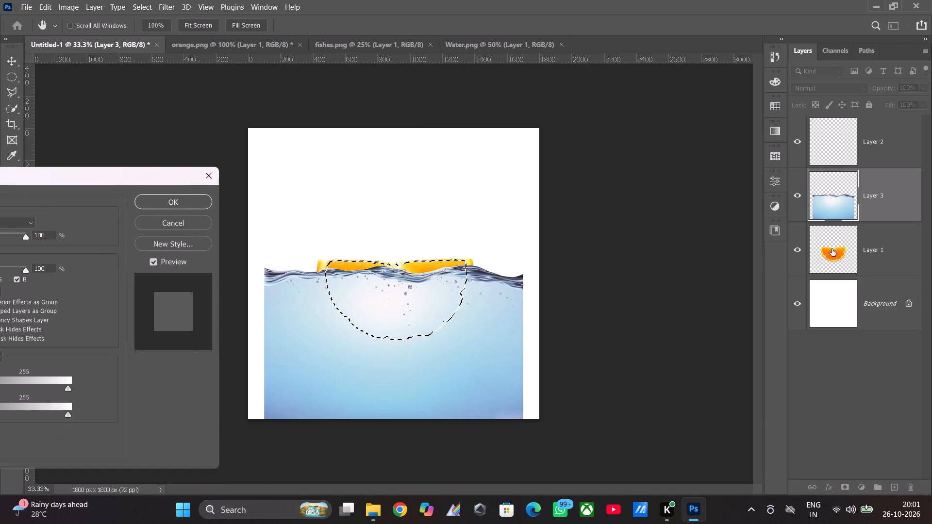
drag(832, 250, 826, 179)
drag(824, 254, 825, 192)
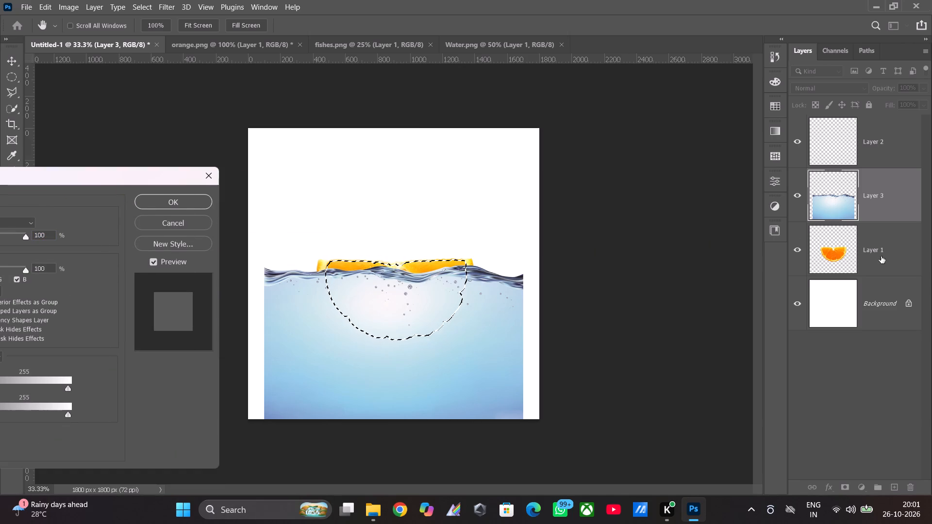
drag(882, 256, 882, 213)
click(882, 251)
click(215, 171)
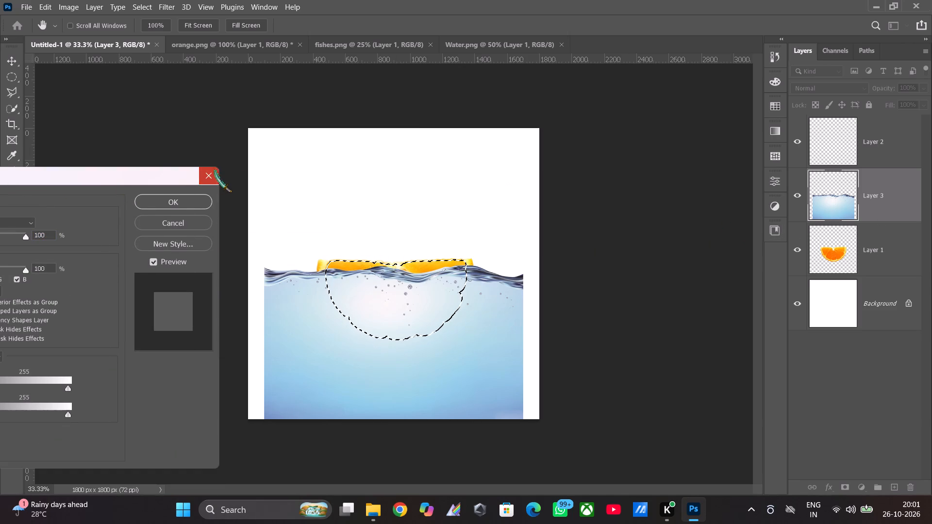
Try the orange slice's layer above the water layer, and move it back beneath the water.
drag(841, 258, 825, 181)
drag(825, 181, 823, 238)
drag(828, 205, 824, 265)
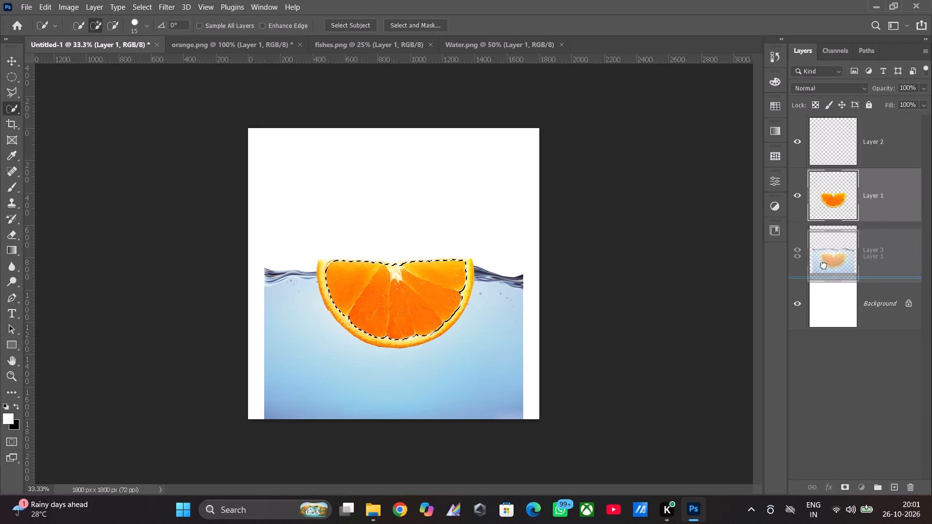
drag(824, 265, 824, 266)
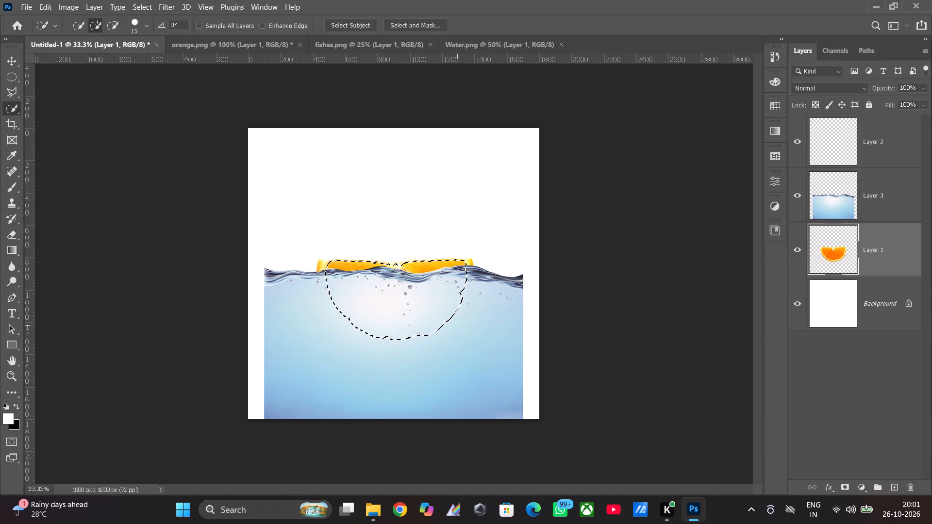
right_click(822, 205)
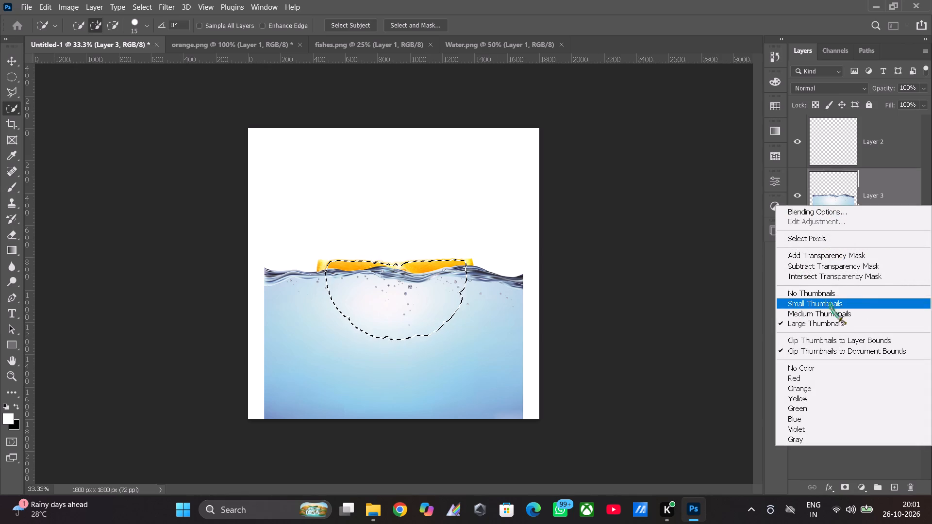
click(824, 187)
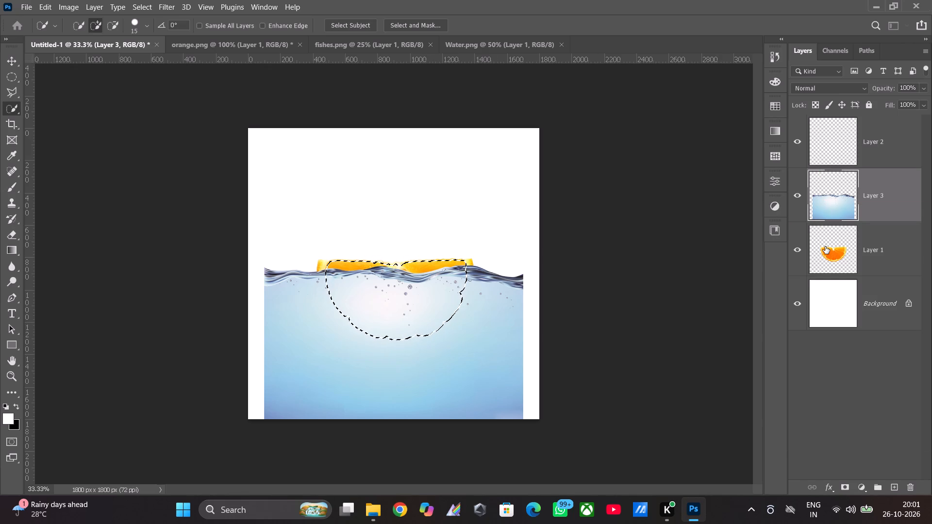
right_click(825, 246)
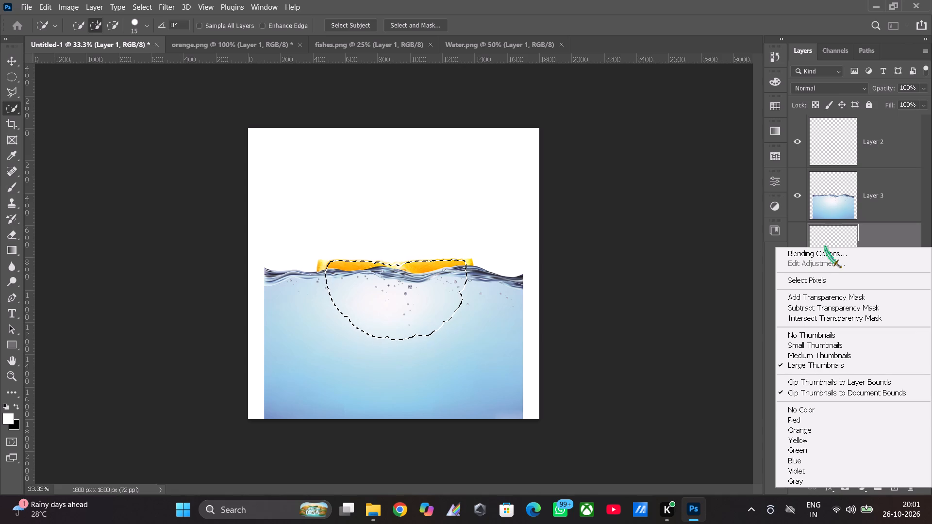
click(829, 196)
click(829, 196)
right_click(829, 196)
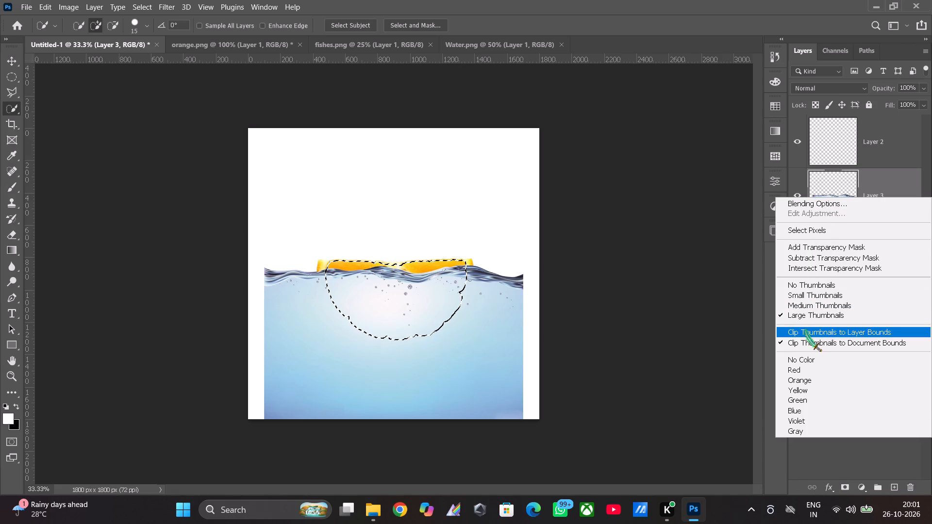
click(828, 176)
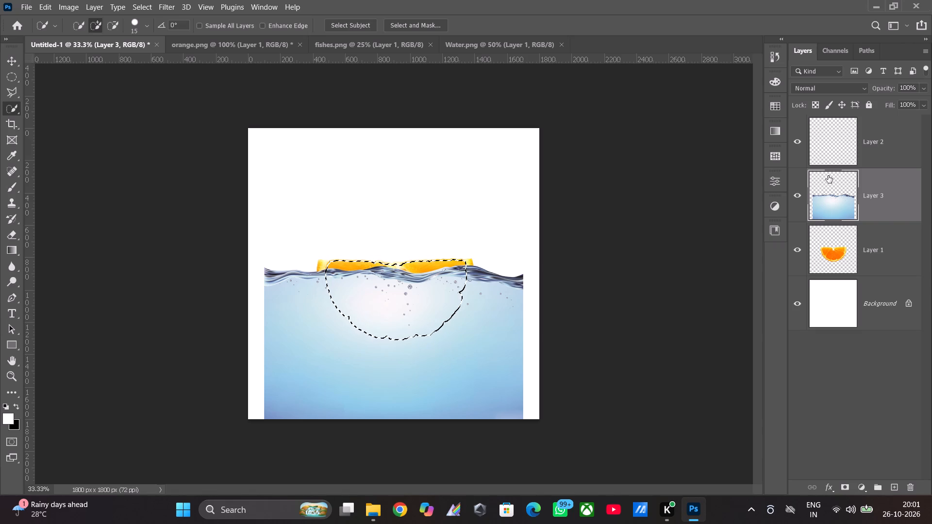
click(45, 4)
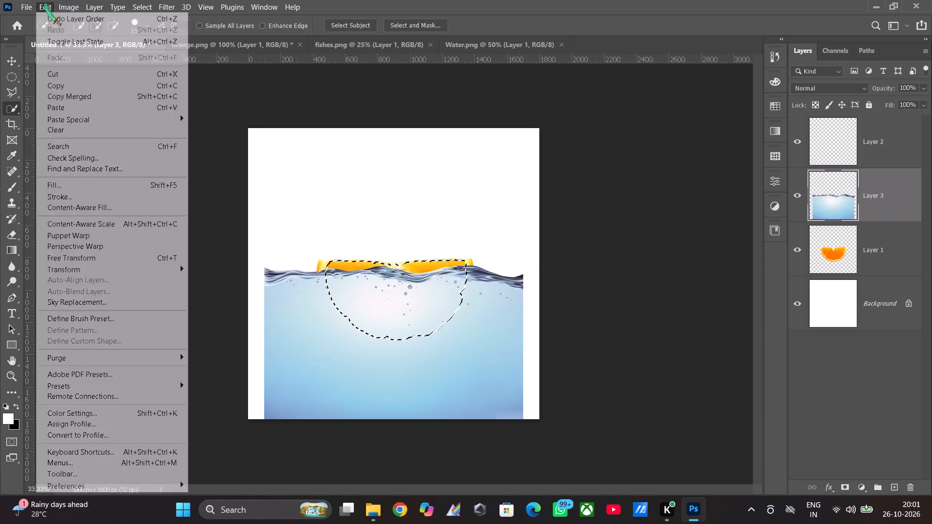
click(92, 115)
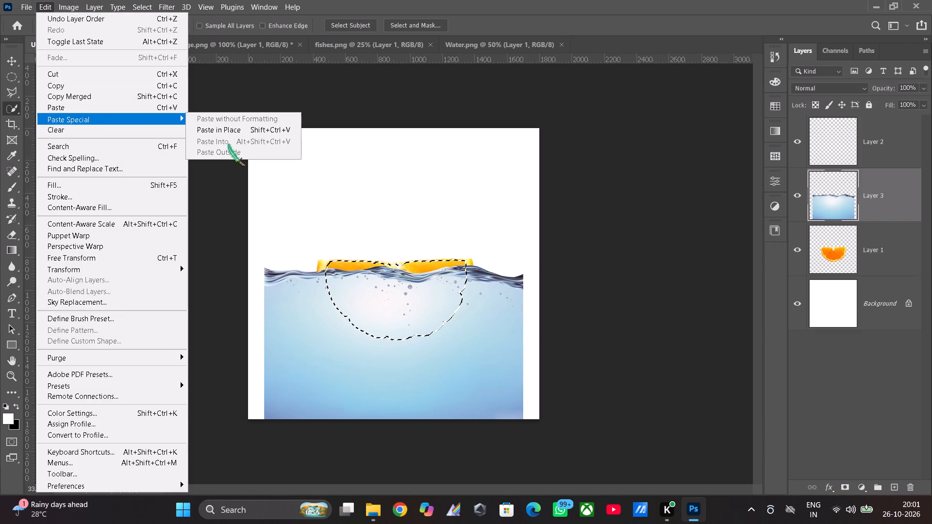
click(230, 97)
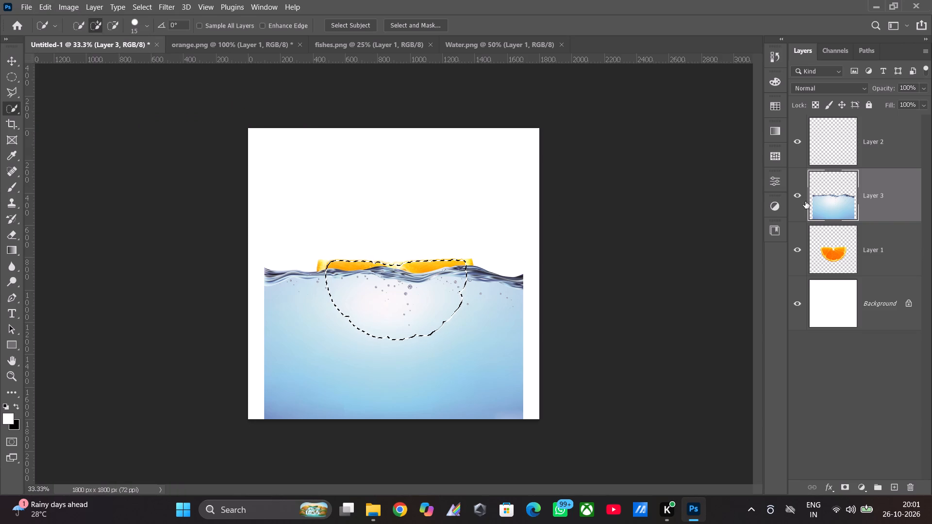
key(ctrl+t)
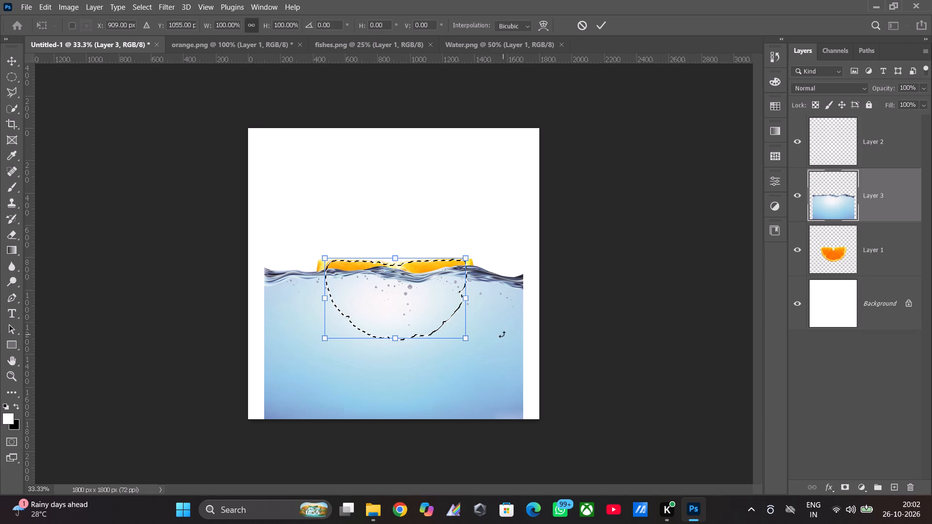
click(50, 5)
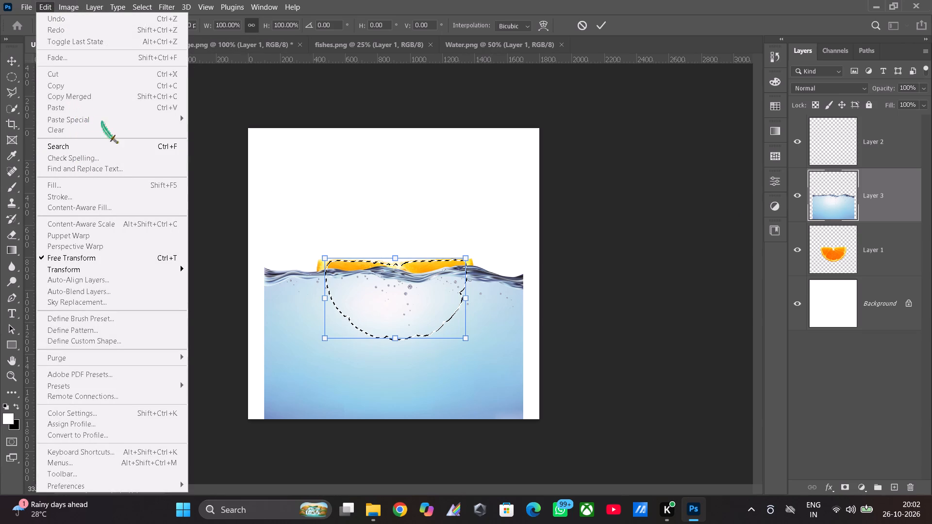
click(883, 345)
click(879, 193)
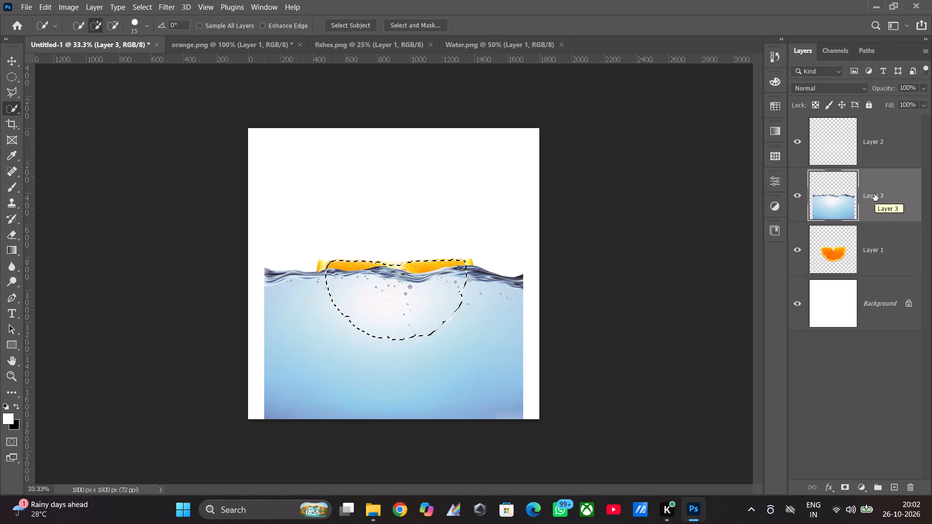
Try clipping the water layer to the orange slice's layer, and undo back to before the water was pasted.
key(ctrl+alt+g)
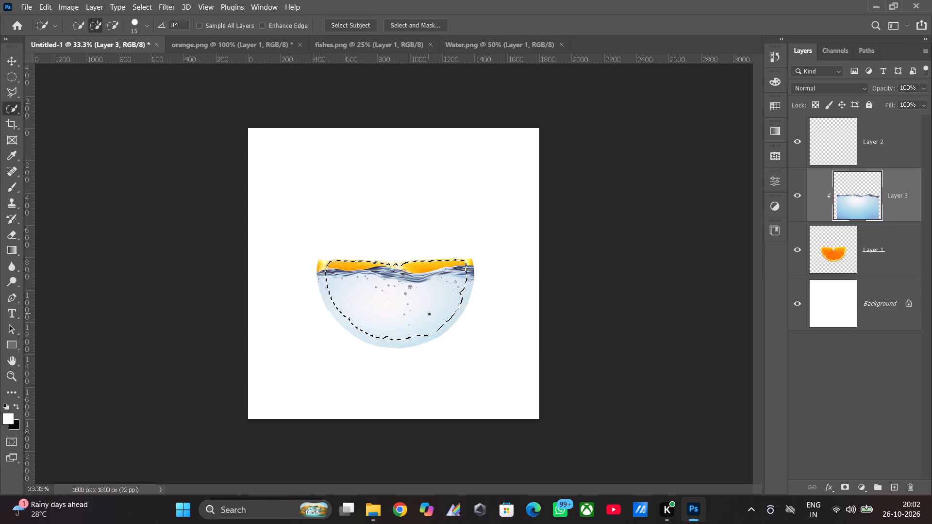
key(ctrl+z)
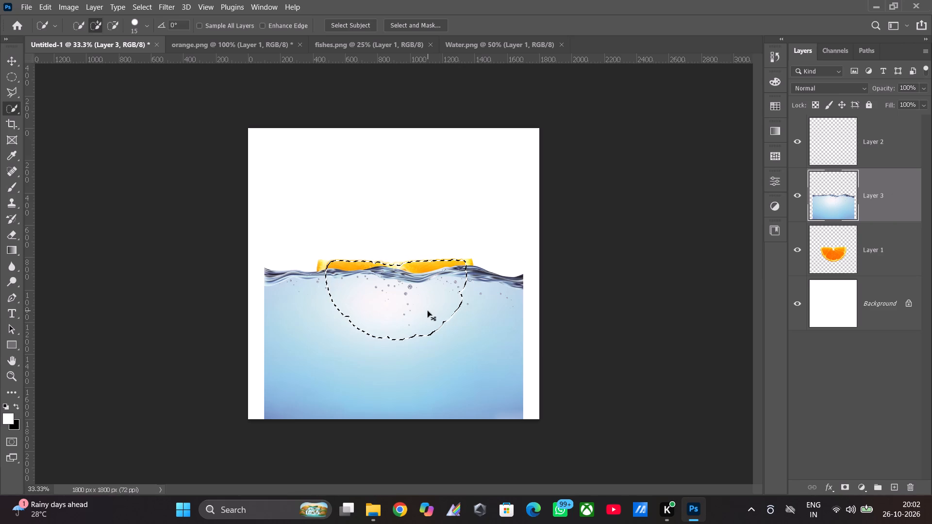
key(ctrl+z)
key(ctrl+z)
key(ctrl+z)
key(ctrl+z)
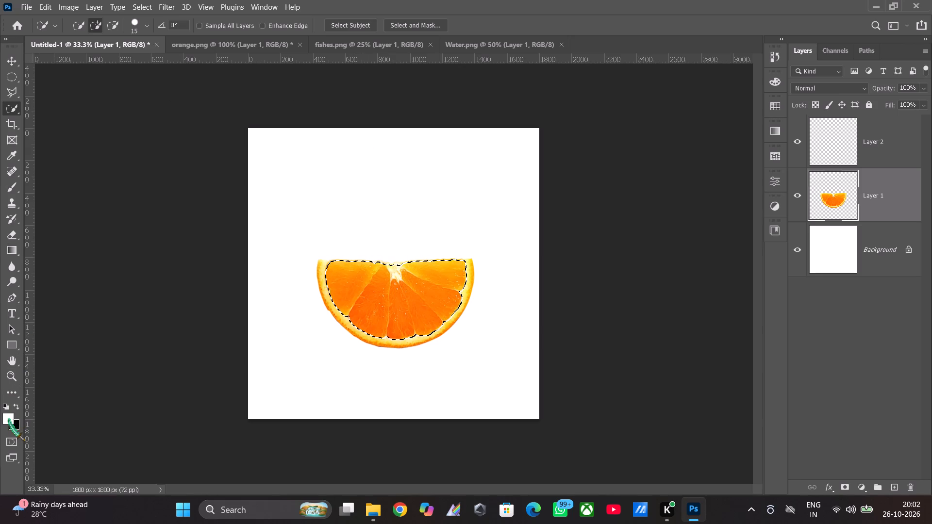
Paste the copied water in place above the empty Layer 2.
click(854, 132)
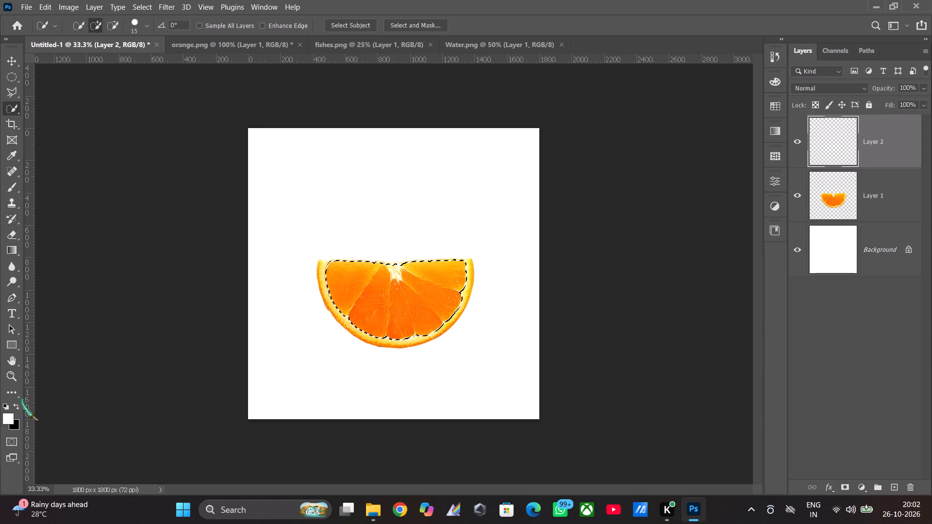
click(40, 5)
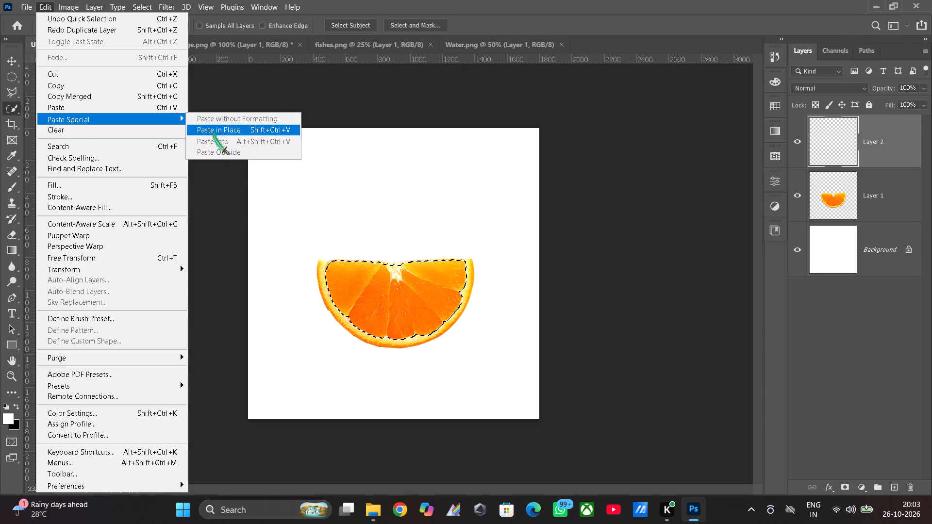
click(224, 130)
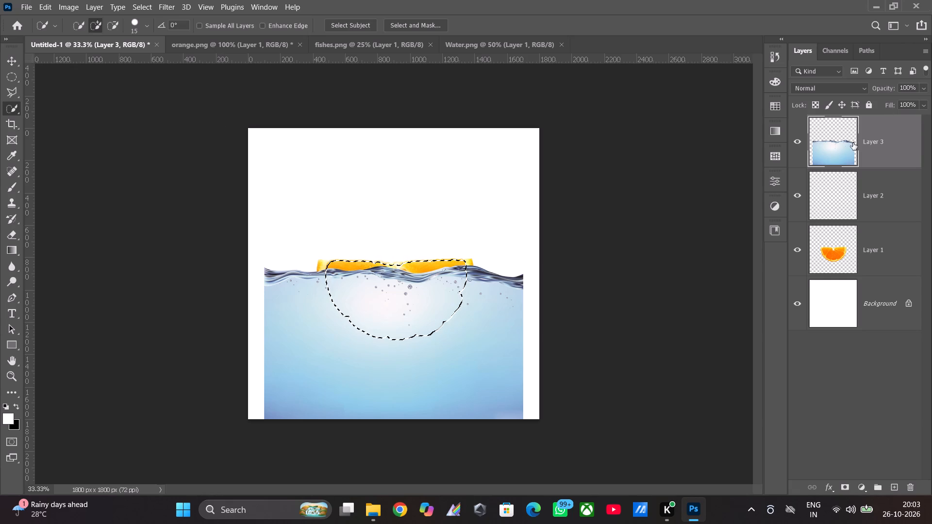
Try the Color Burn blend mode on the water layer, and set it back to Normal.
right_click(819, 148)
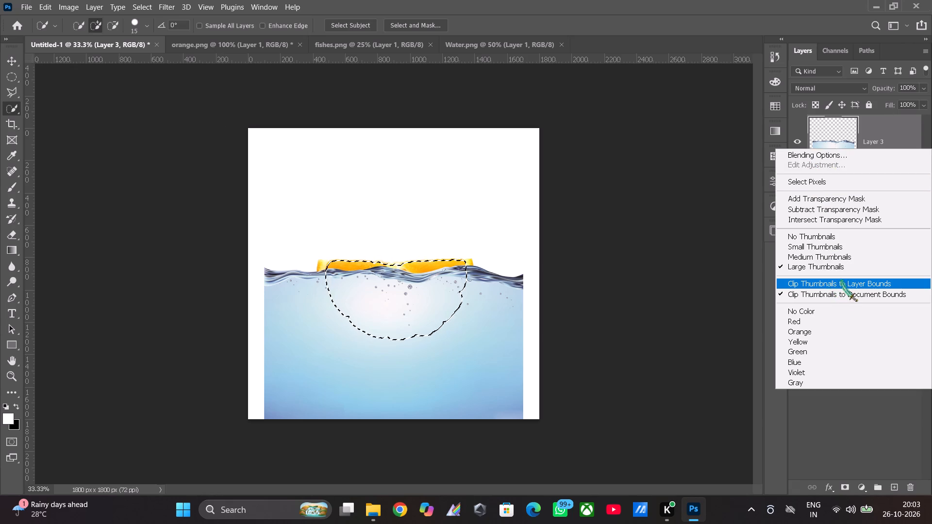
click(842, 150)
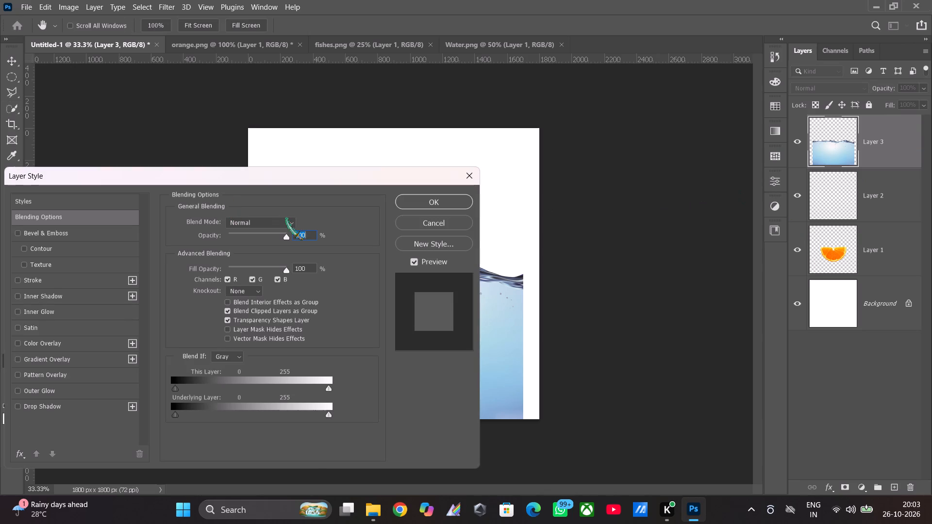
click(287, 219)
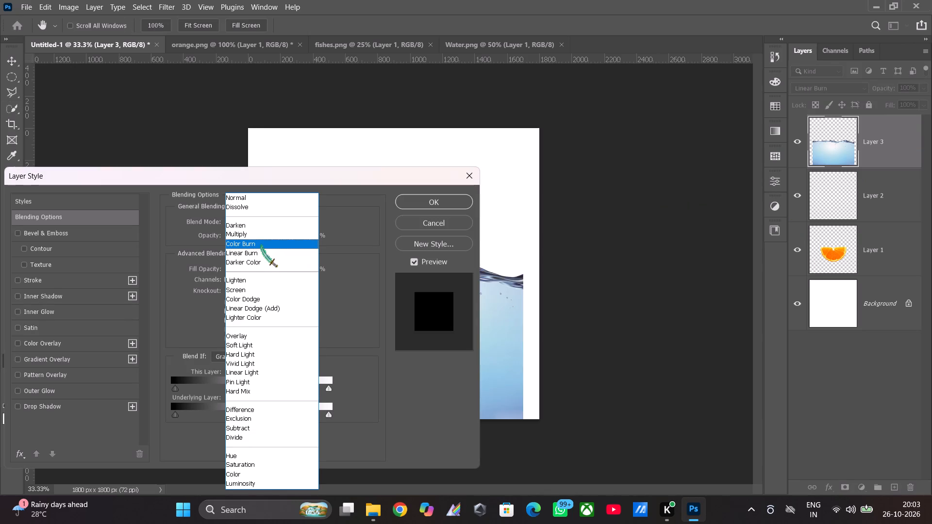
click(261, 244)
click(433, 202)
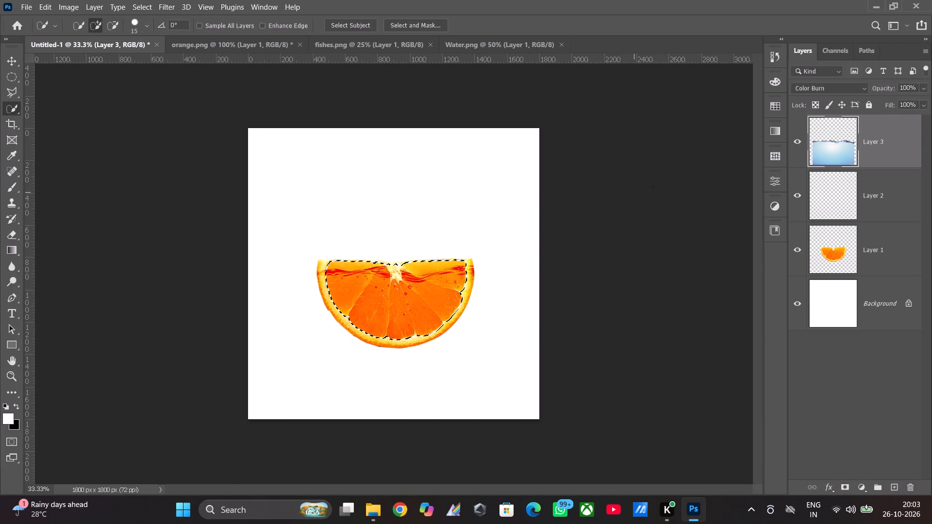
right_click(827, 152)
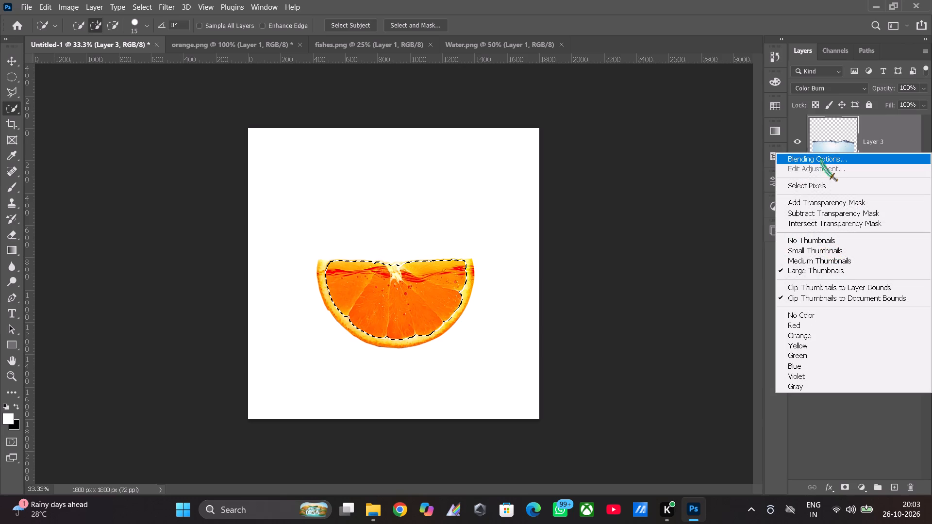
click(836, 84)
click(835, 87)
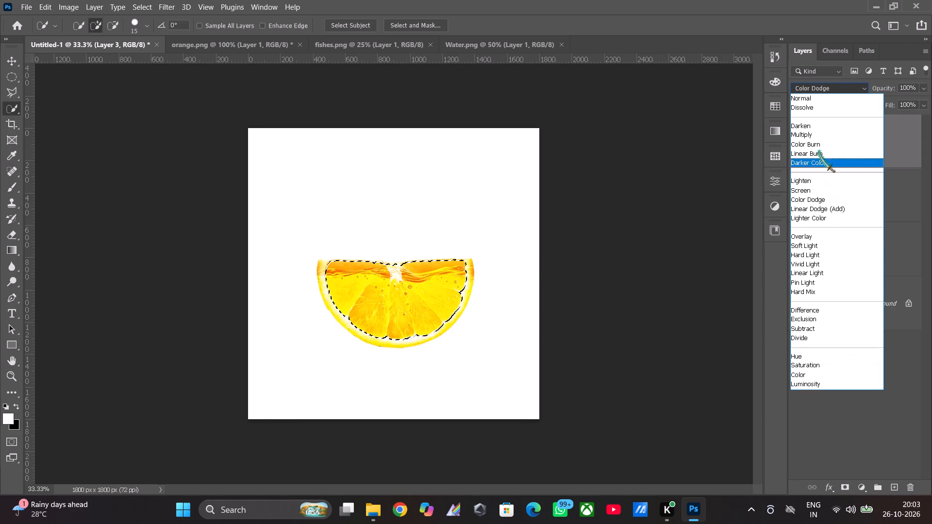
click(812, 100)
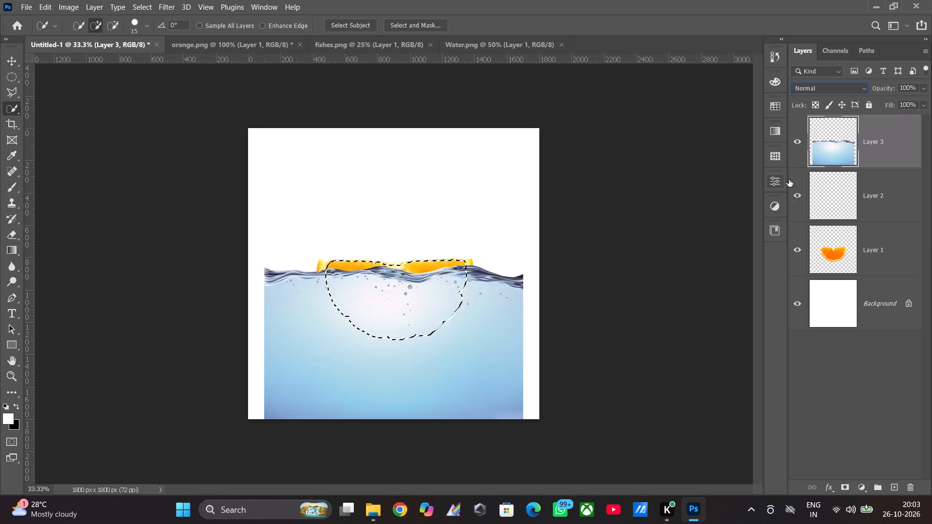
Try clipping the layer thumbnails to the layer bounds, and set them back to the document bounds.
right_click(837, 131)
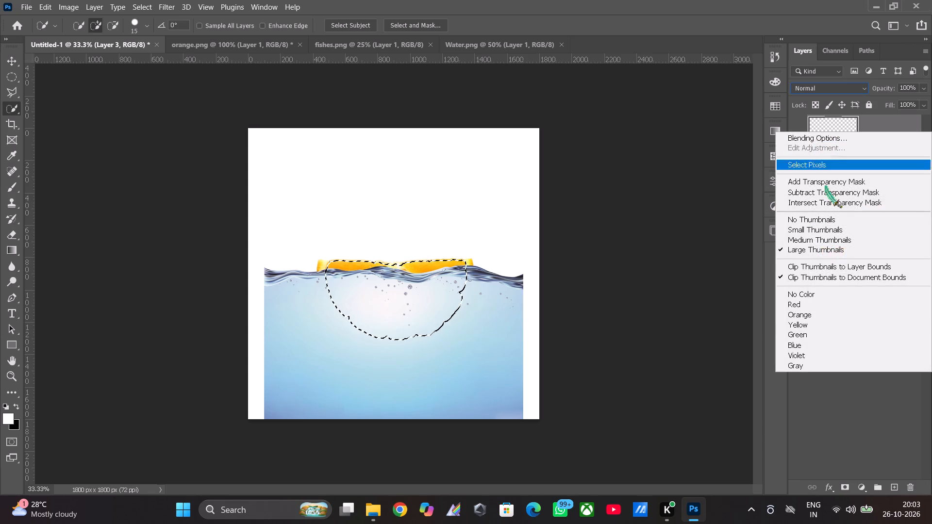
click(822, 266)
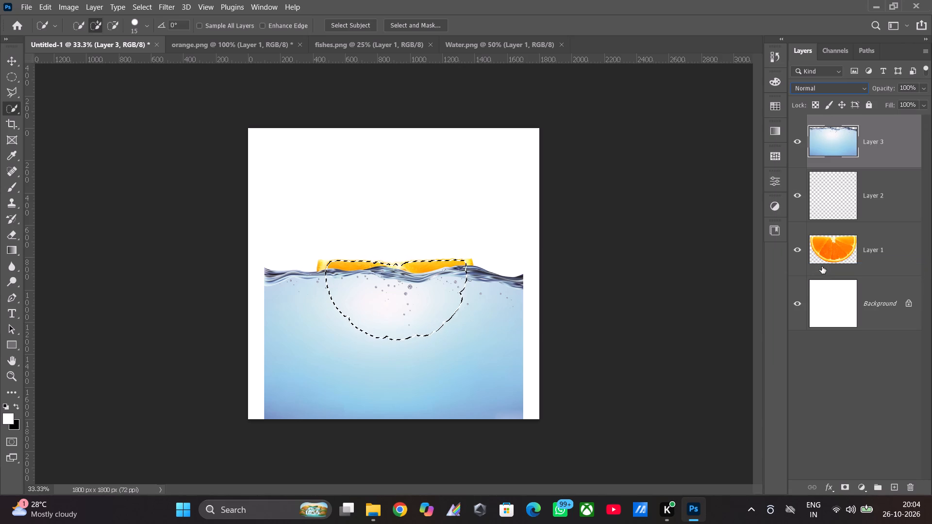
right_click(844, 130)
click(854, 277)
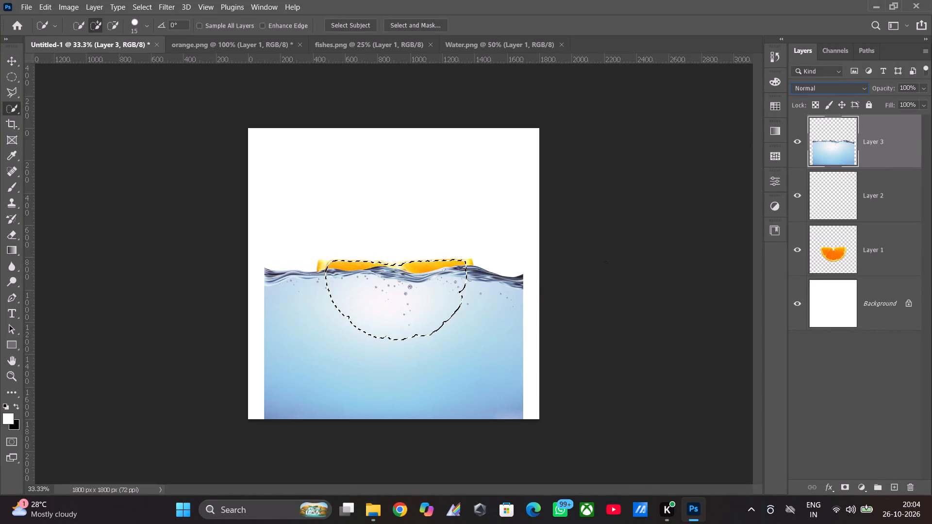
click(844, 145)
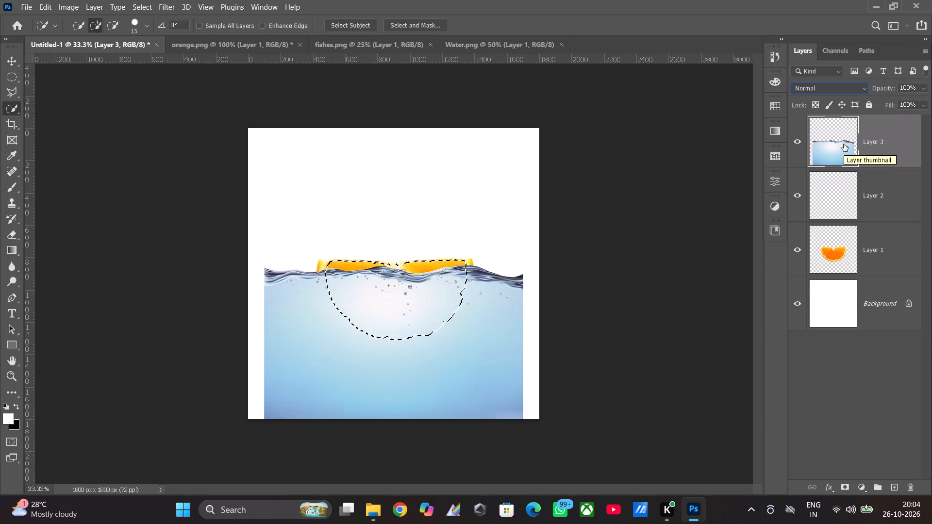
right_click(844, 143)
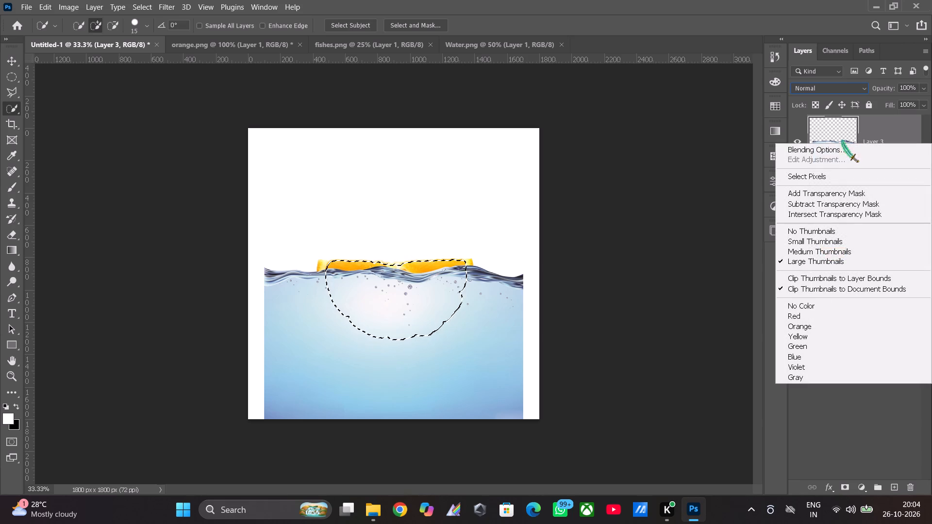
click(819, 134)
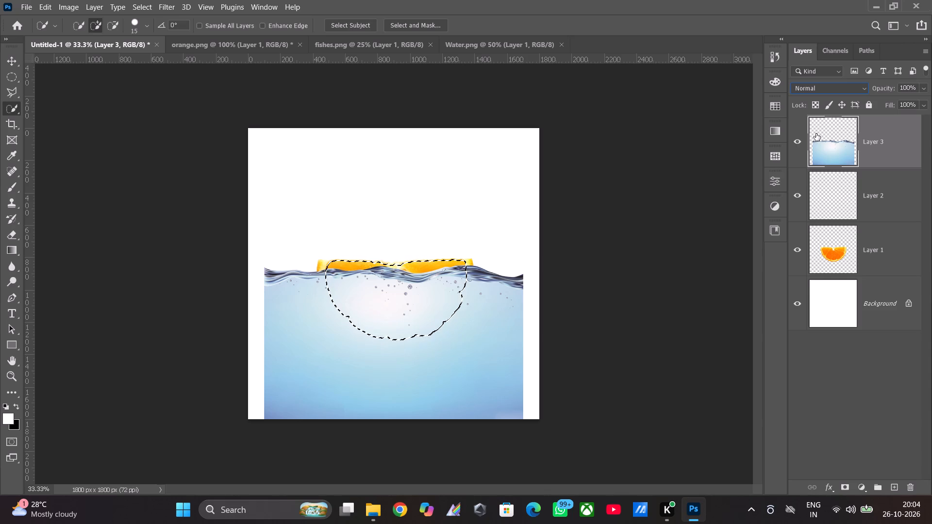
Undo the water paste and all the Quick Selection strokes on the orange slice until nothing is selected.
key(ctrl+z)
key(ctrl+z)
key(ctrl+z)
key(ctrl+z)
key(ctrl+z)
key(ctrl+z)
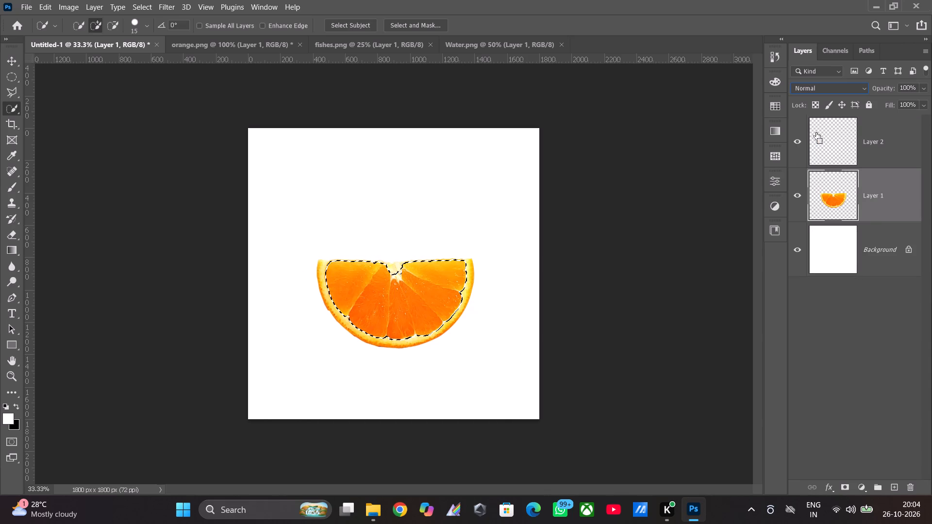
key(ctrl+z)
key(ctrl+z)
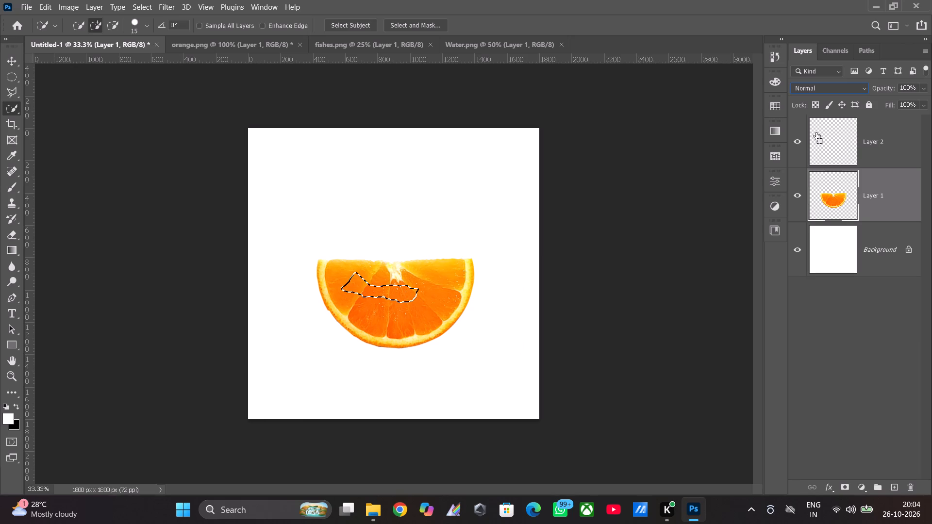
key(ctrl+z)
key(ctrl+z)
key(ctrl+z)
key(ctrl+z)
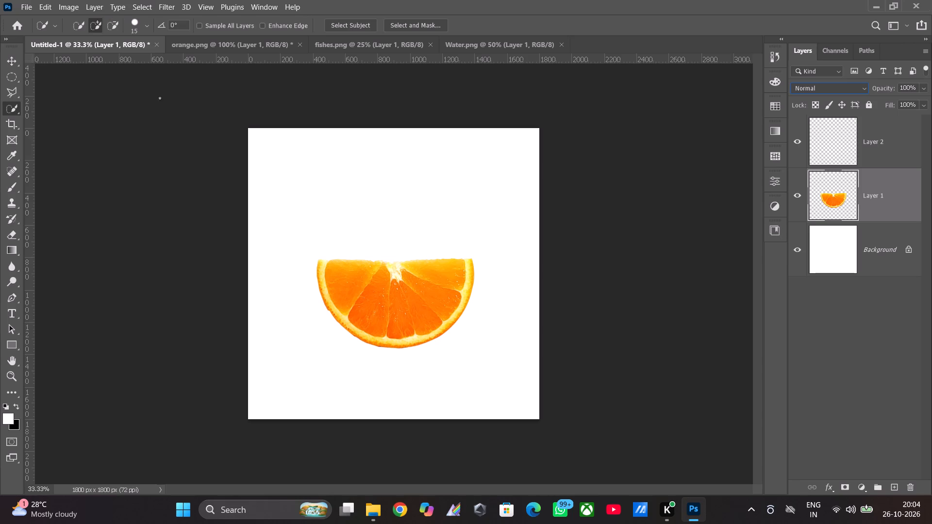
Quick Select the orange slice's flesh segments, including the white core's top edge, and copy them to a new layer.
click(347, 273)
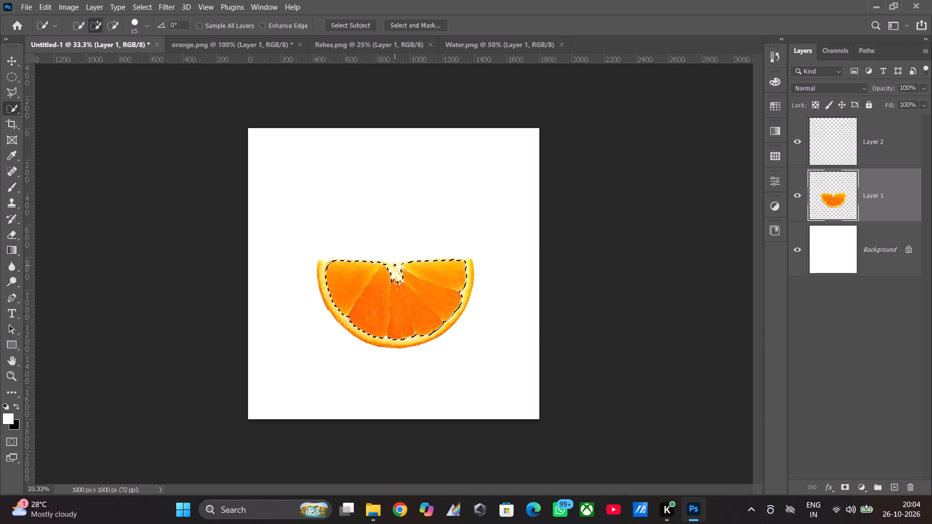
click(395, 265)
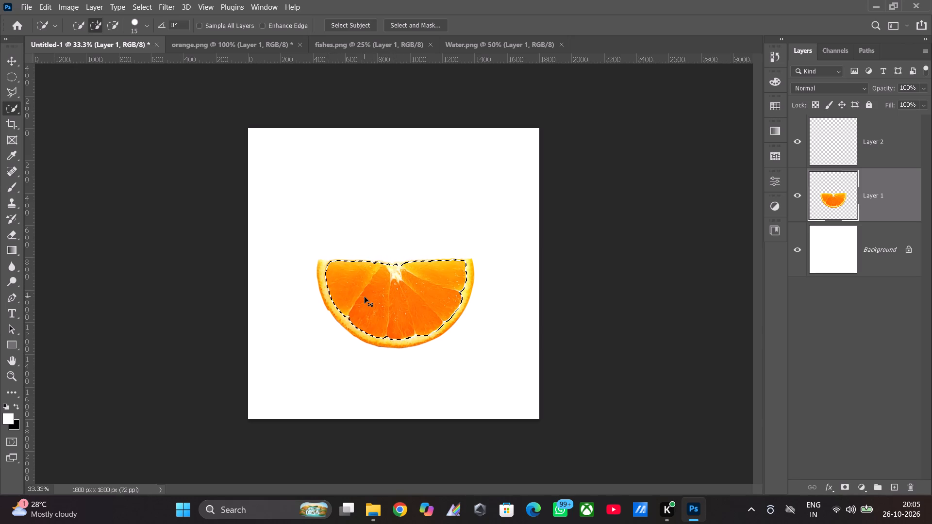
key(ctrl+j)
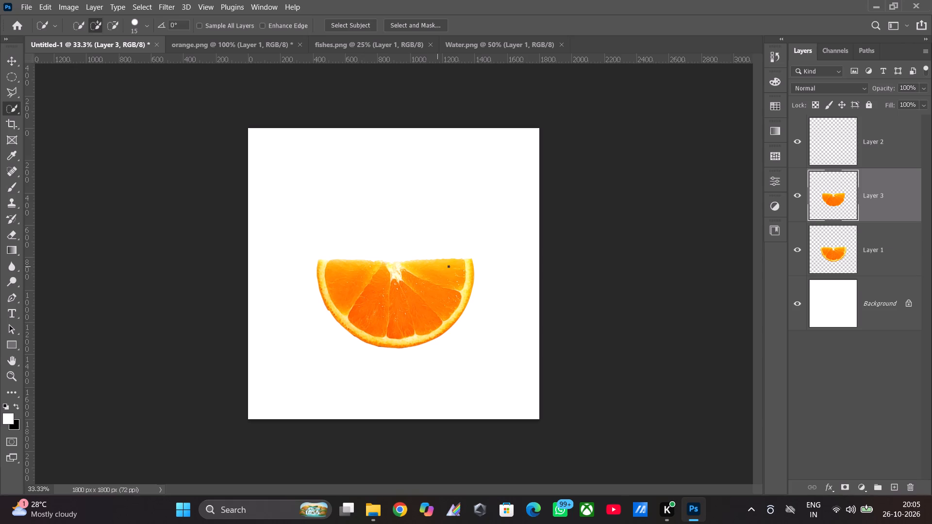
Paste the copied water in place directly above the layer holding the flesh copy.
click(835, 200)
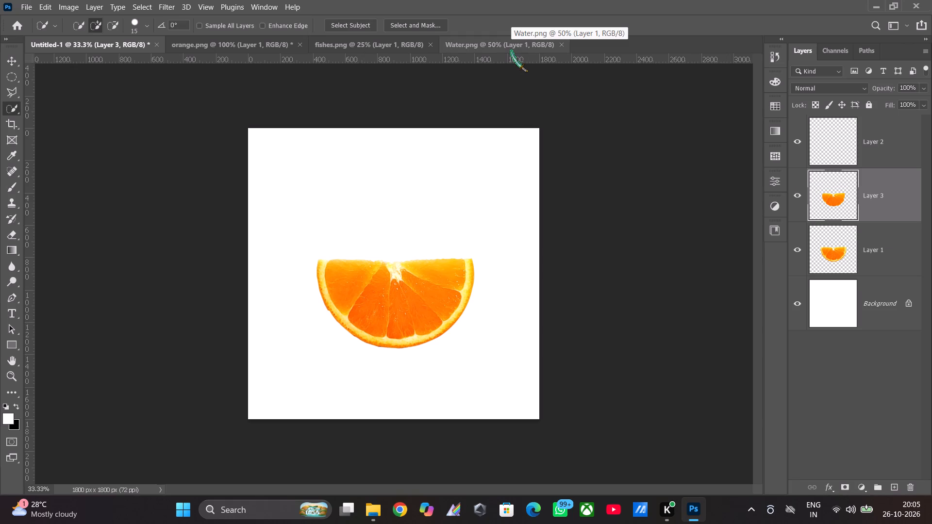
right_click(401, 244)
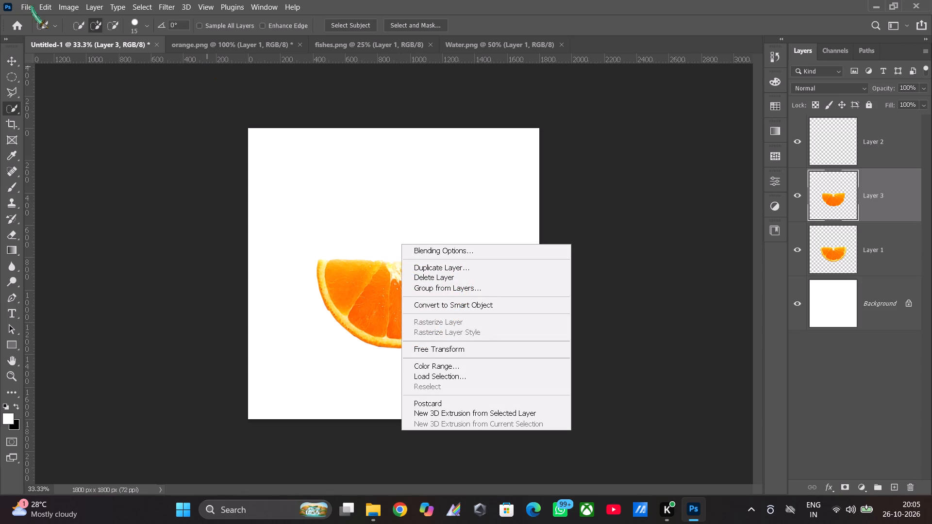
click(45, 5)
click(45, 5)
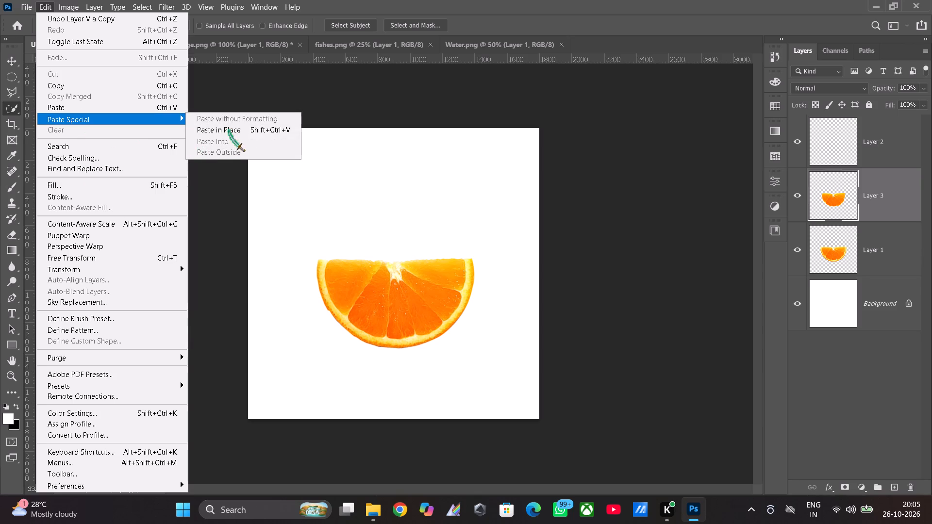
click(229, 130)
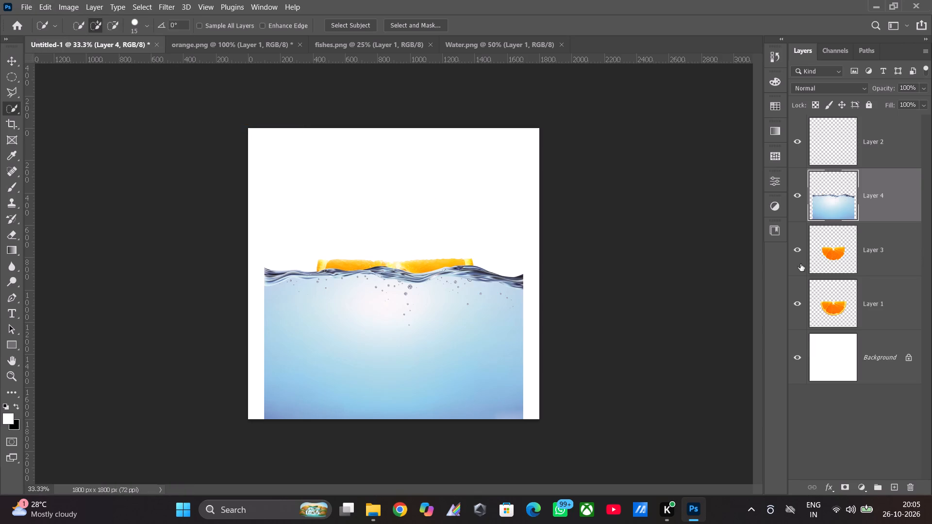
Clip the water layer to the flesh copy's layer beneath it with a clipping mask.
click(832, 258)
click(844, 191)
key(ctrl+alt+g)
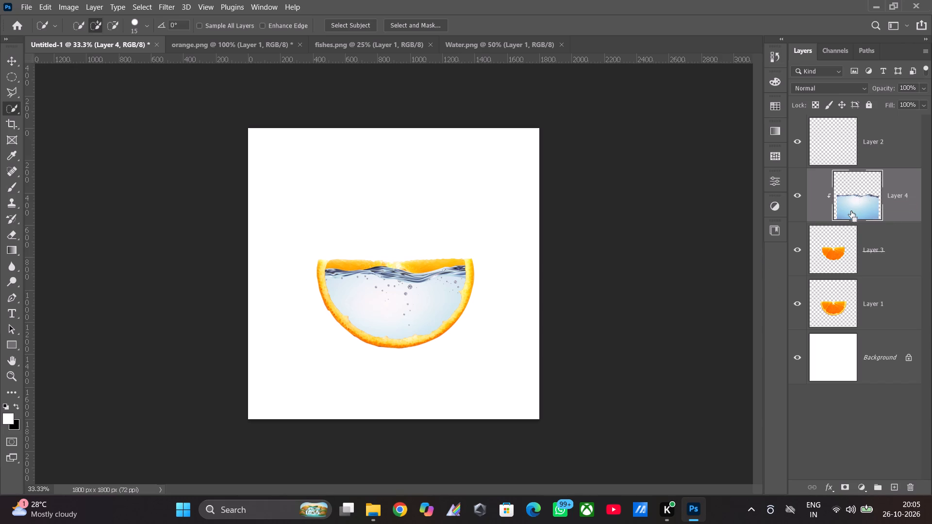
Free Transform the clipped water layer, moving it about 43 px up and 9 px right inside the orange slice.
key(ctrl+t)
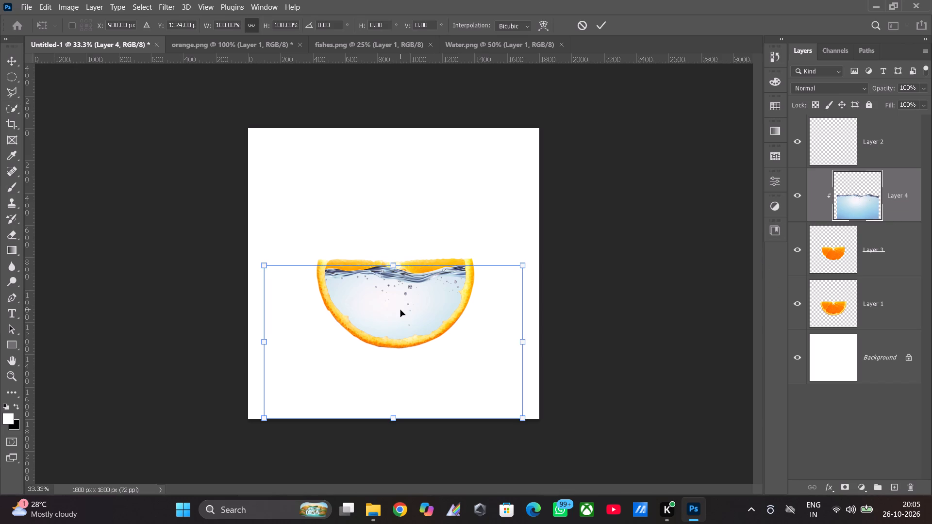
drag(400, 310, 403, 295)
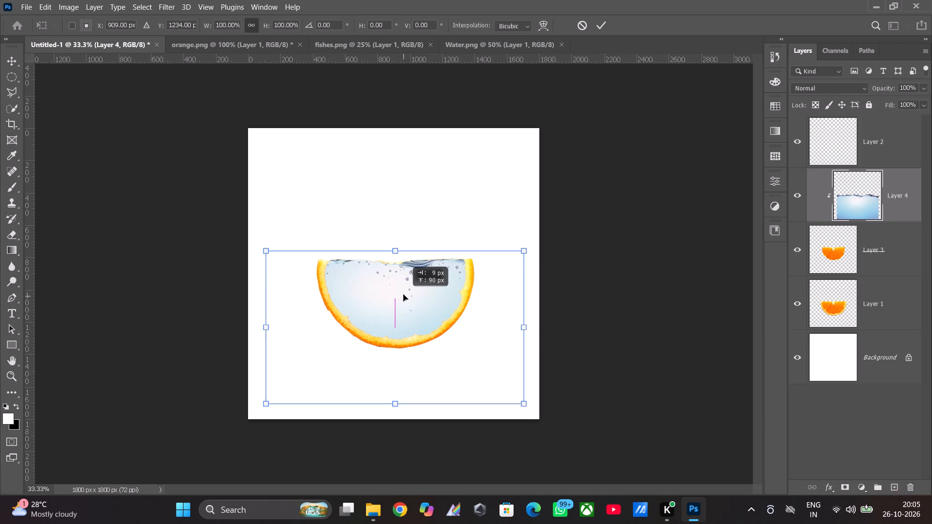
drag(403, 295, 403, 298)
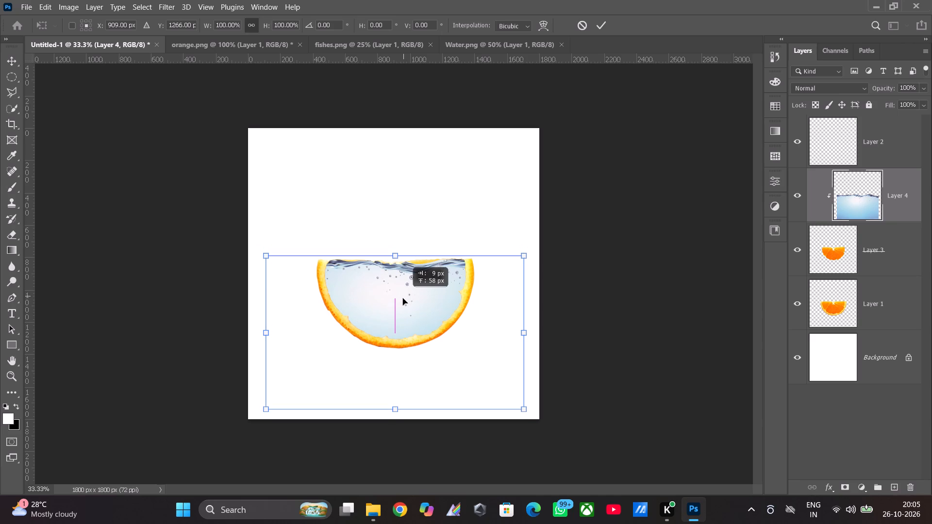
drag(403, 298, 403, 302)
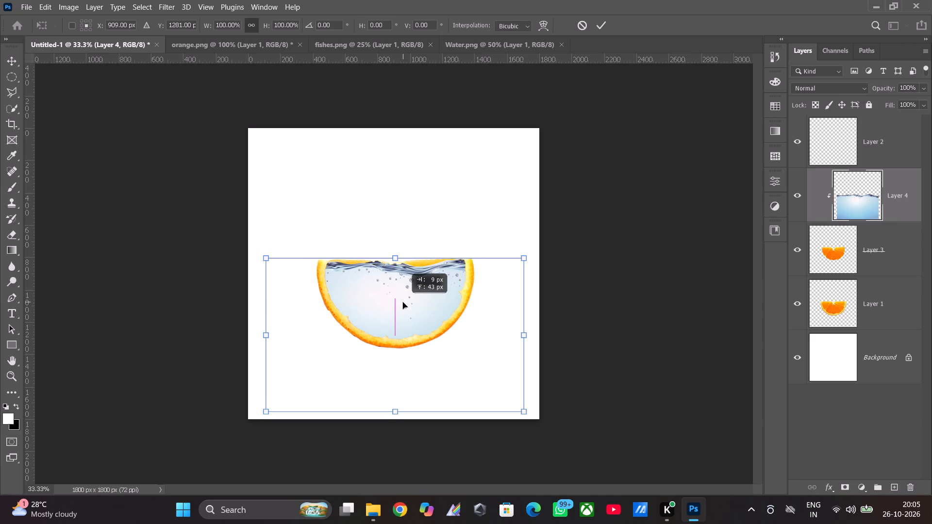
drag(403, 302, 401, 303)
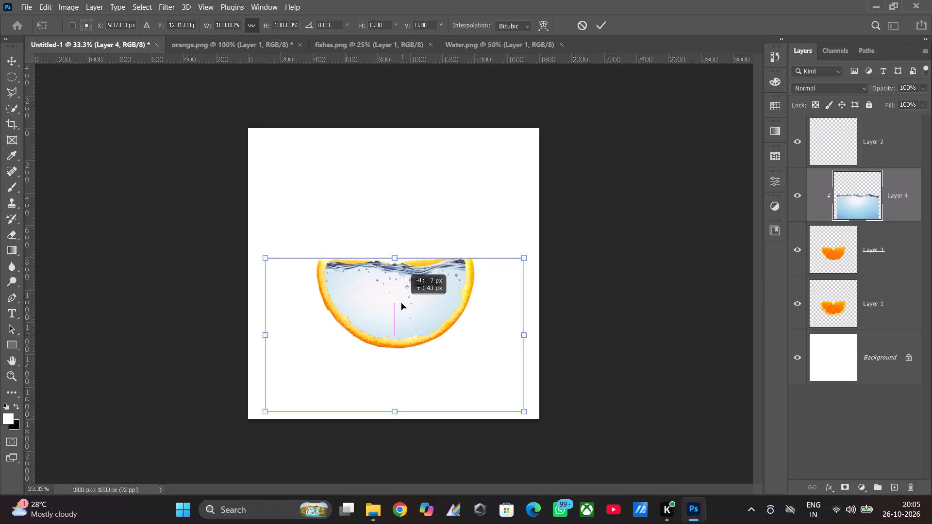
drag(401, 303, 403, 304)
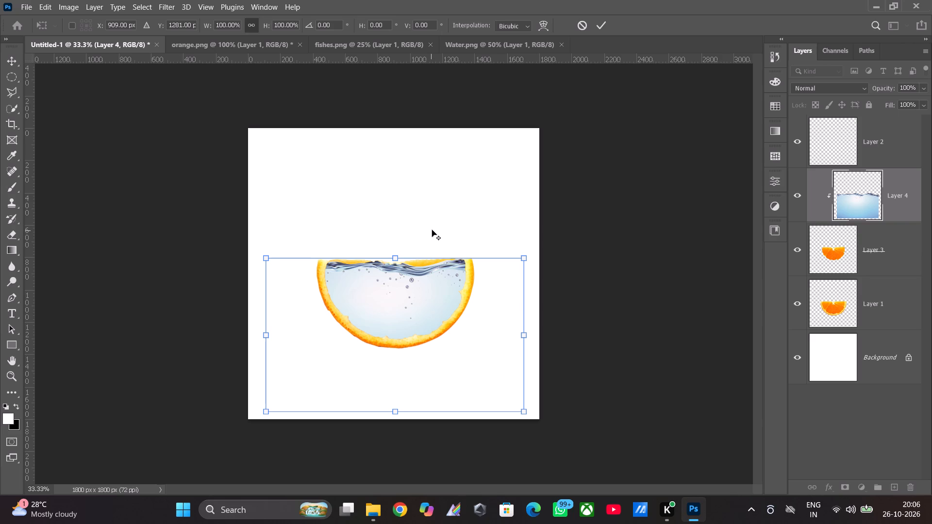
alt+drag(432, 230, 447, 216)
click(859, 451)
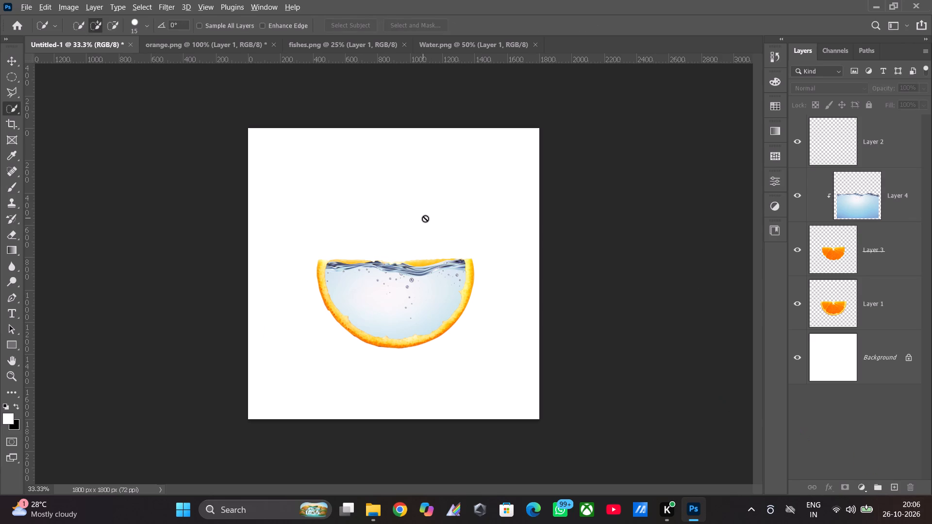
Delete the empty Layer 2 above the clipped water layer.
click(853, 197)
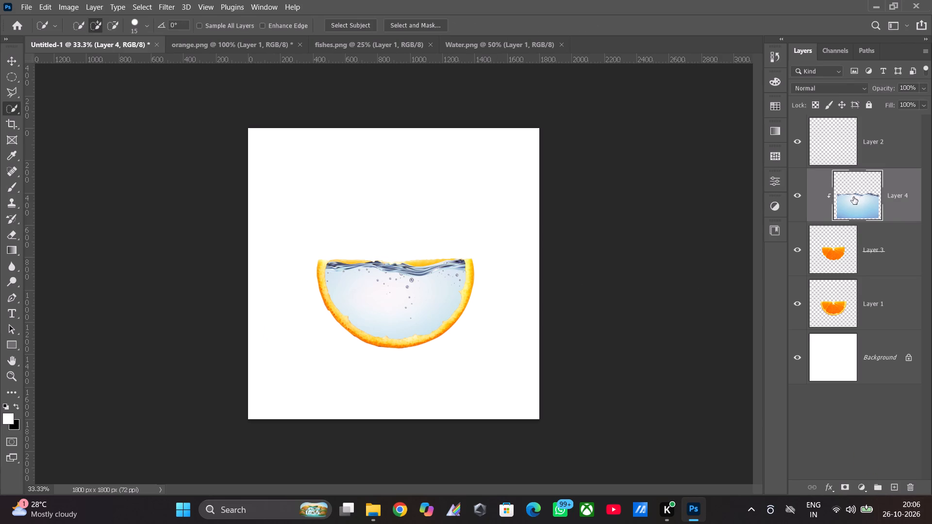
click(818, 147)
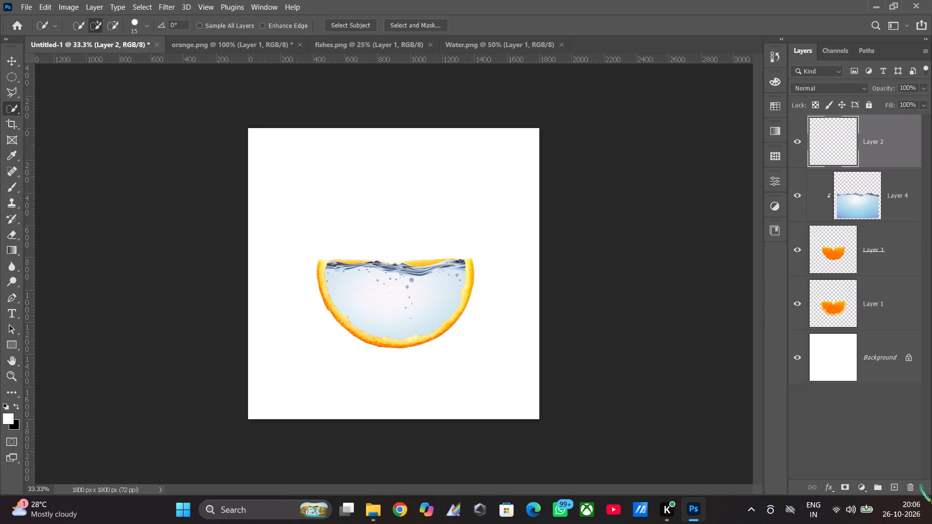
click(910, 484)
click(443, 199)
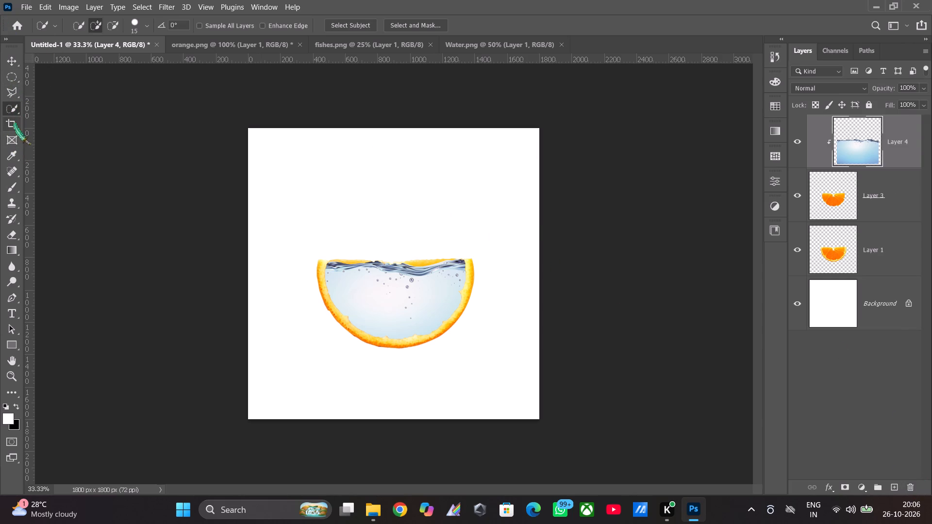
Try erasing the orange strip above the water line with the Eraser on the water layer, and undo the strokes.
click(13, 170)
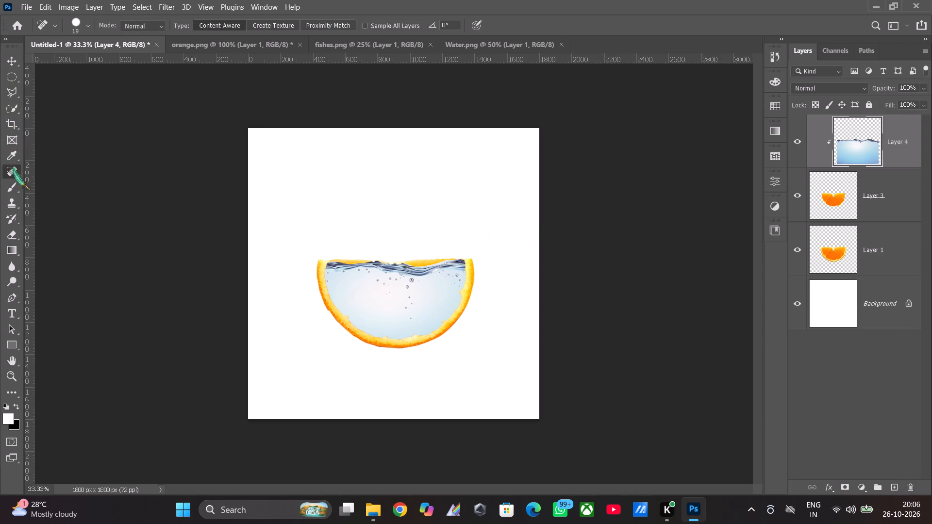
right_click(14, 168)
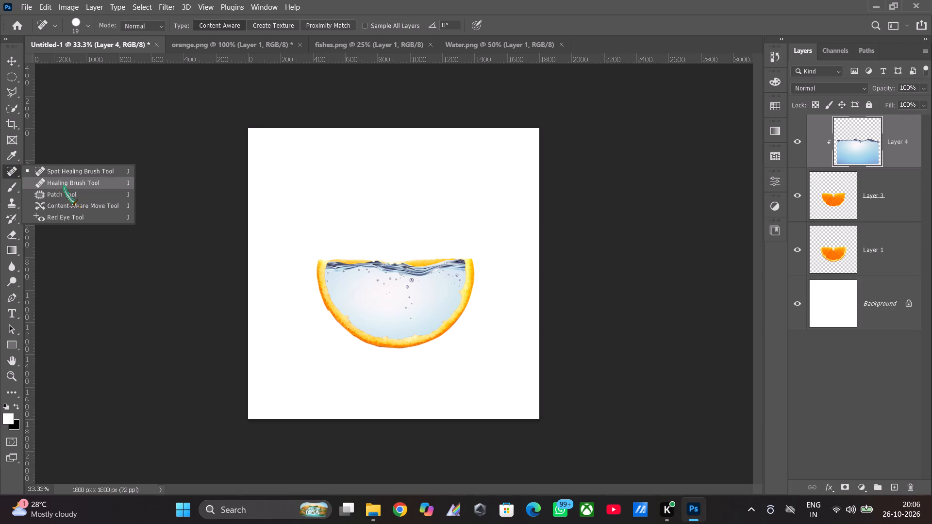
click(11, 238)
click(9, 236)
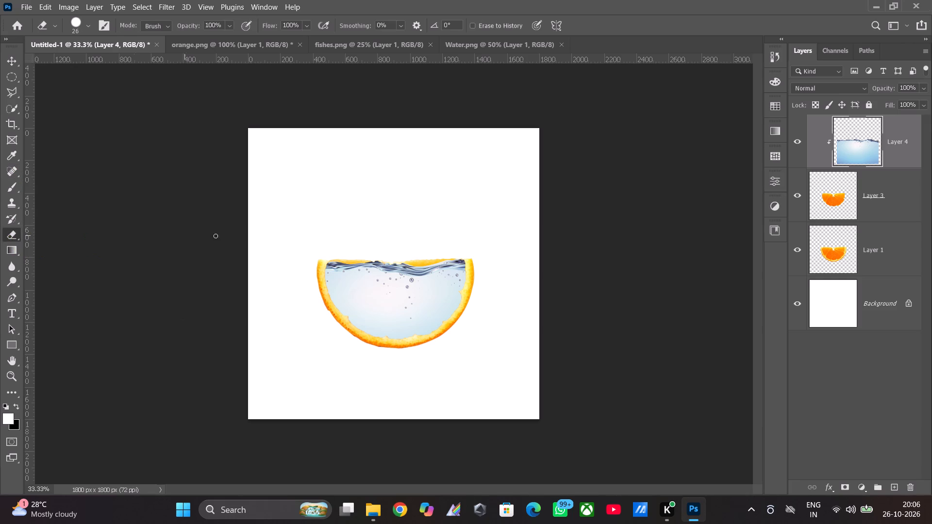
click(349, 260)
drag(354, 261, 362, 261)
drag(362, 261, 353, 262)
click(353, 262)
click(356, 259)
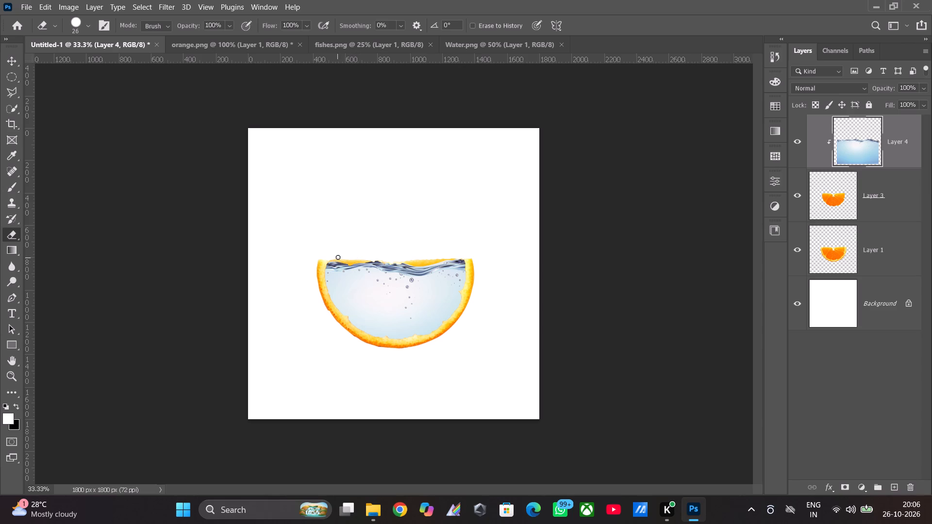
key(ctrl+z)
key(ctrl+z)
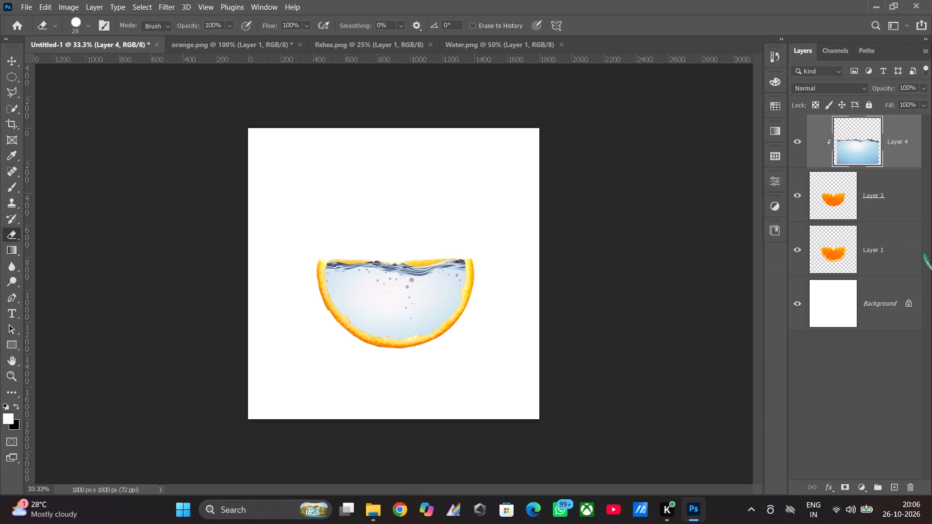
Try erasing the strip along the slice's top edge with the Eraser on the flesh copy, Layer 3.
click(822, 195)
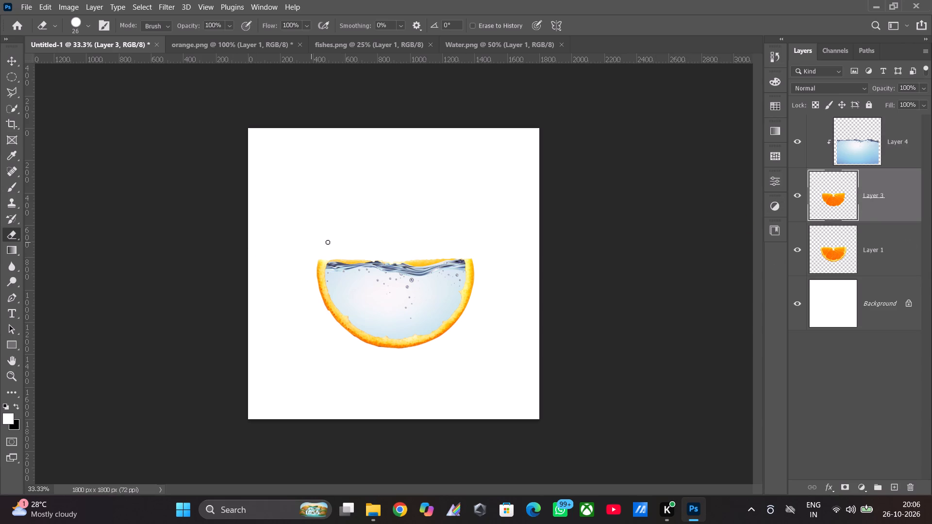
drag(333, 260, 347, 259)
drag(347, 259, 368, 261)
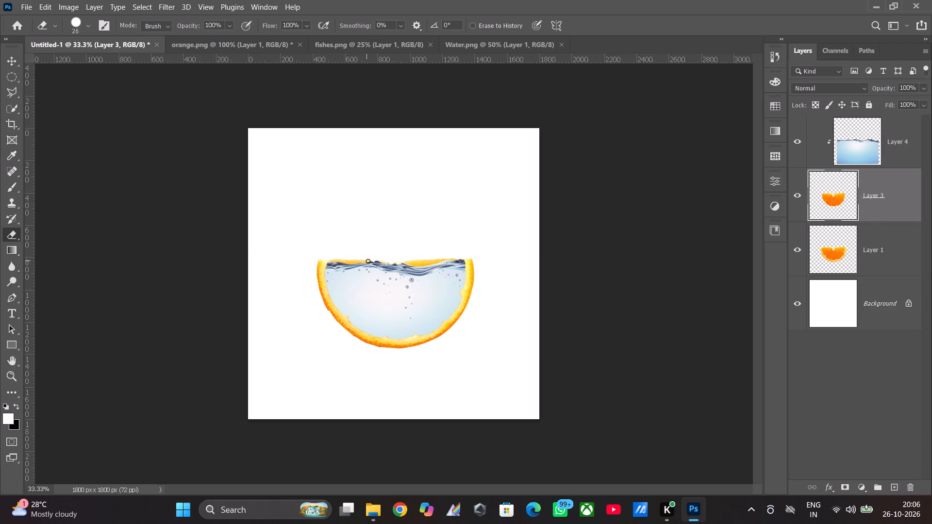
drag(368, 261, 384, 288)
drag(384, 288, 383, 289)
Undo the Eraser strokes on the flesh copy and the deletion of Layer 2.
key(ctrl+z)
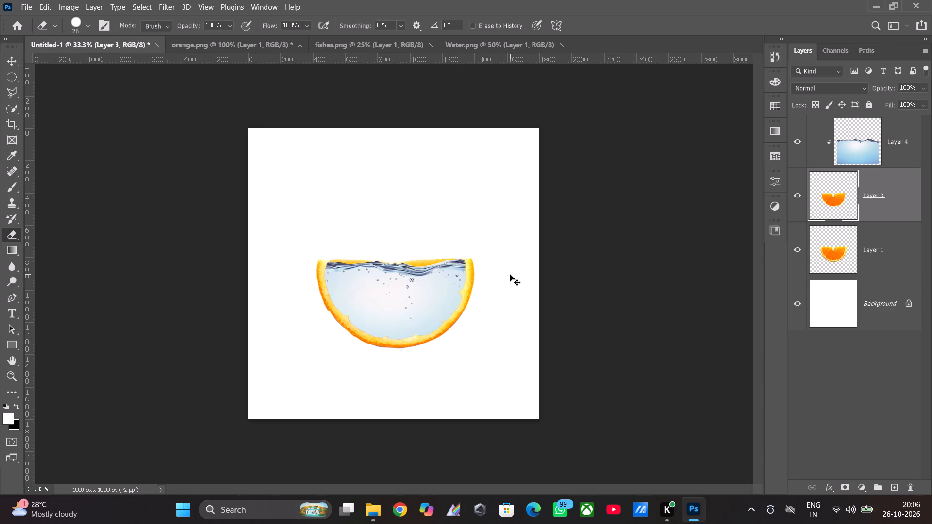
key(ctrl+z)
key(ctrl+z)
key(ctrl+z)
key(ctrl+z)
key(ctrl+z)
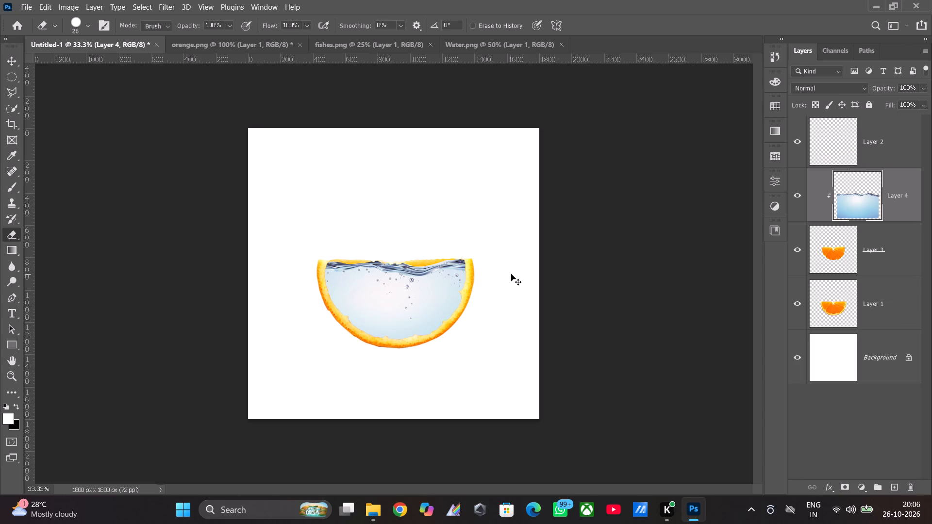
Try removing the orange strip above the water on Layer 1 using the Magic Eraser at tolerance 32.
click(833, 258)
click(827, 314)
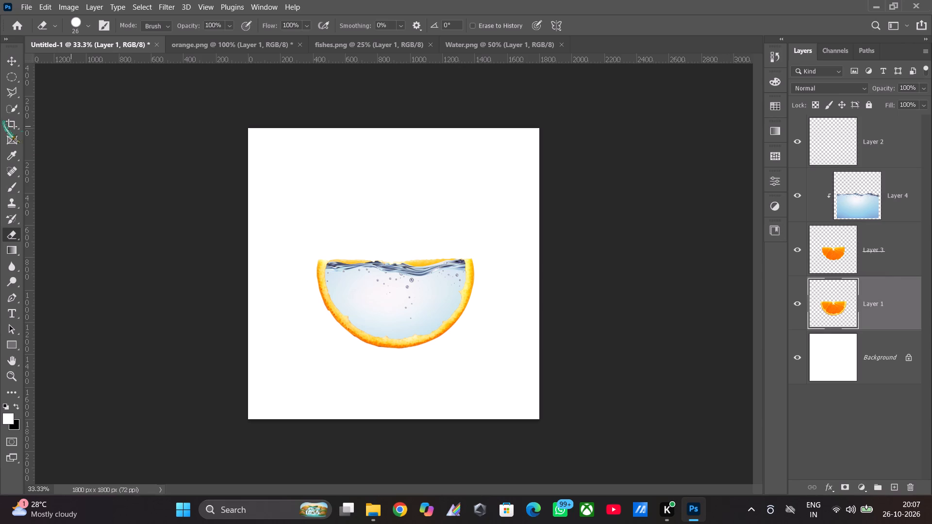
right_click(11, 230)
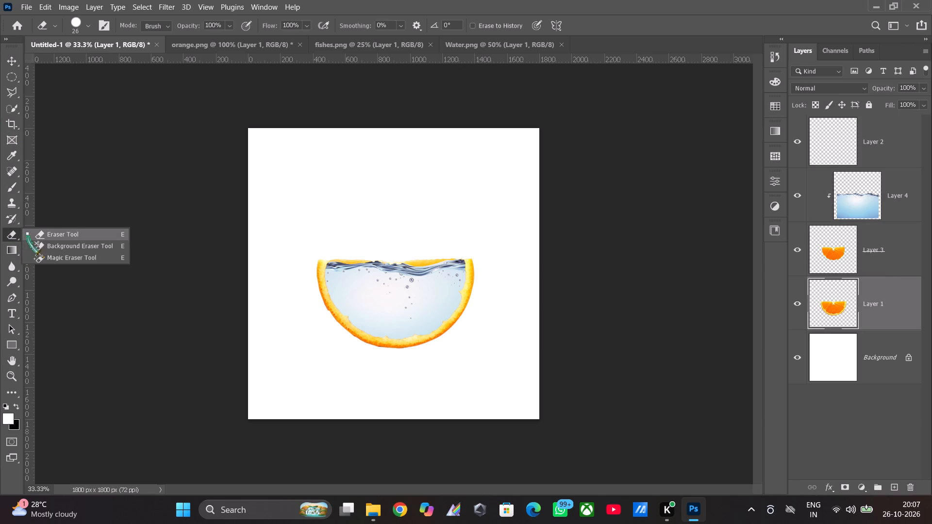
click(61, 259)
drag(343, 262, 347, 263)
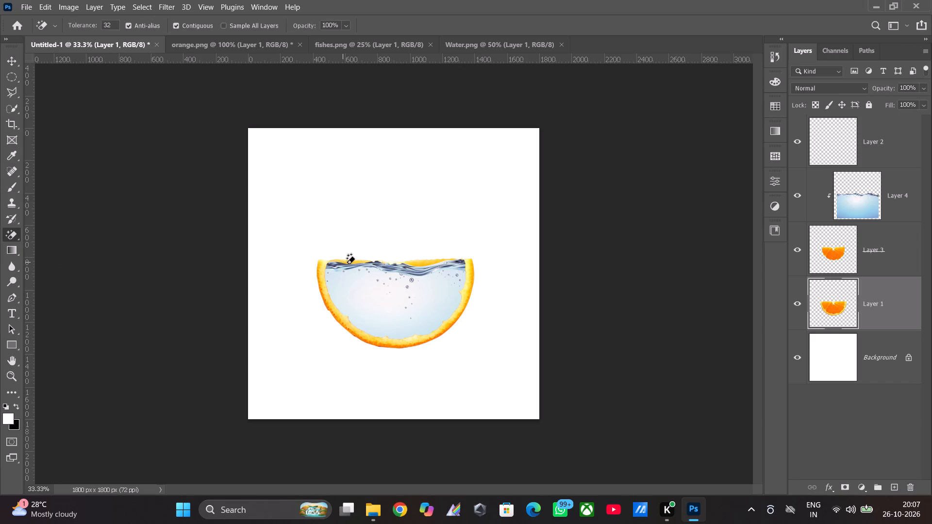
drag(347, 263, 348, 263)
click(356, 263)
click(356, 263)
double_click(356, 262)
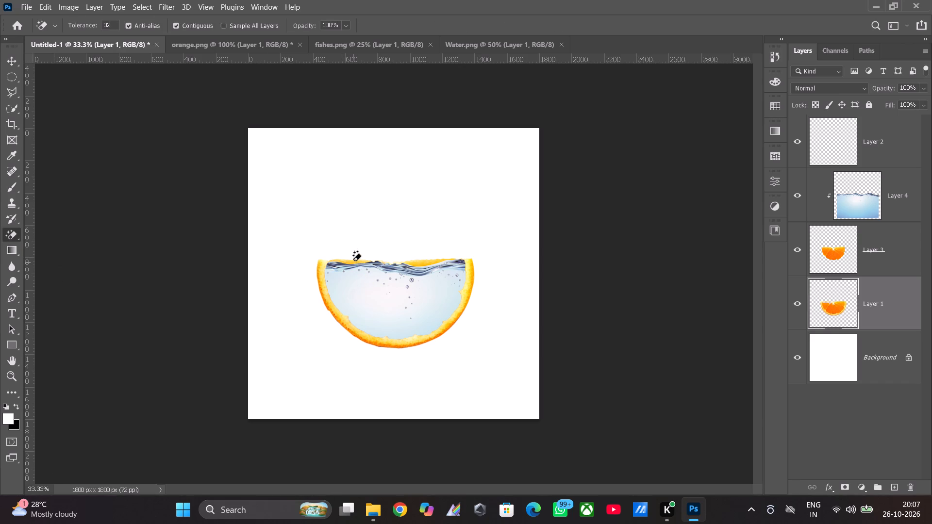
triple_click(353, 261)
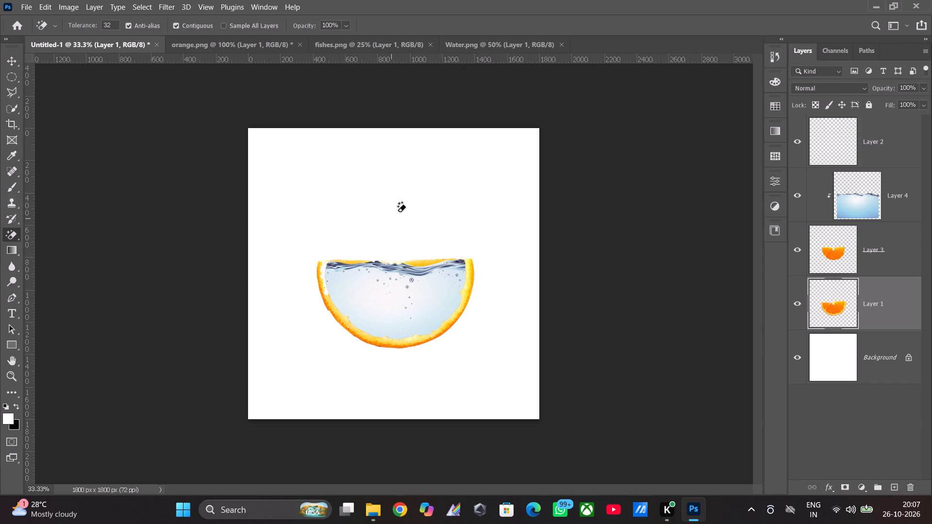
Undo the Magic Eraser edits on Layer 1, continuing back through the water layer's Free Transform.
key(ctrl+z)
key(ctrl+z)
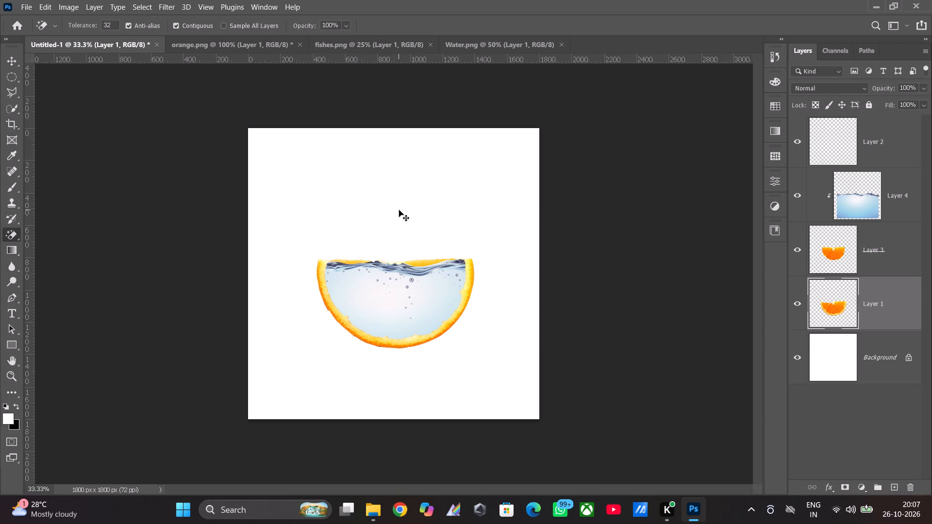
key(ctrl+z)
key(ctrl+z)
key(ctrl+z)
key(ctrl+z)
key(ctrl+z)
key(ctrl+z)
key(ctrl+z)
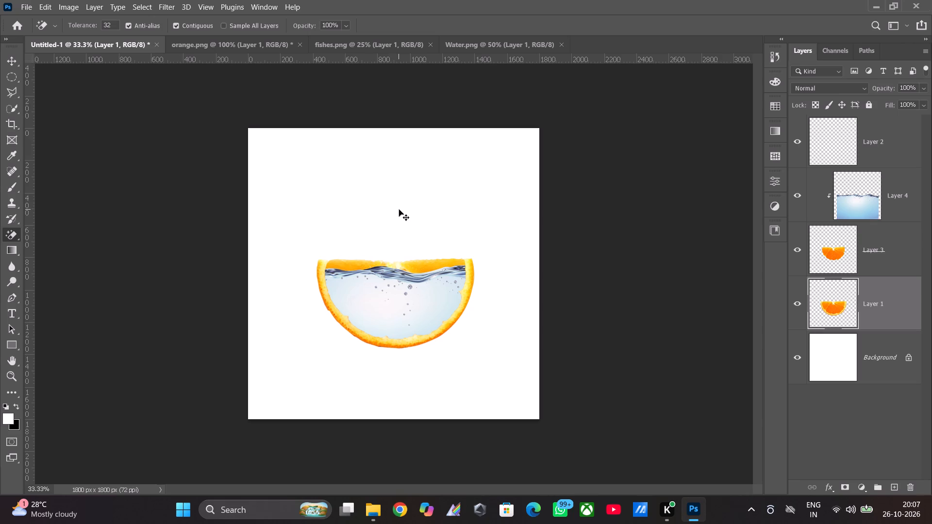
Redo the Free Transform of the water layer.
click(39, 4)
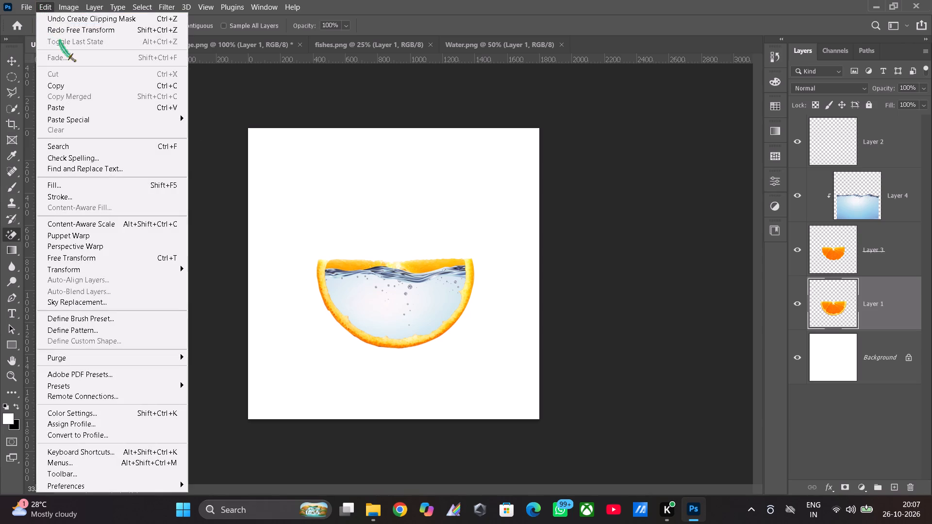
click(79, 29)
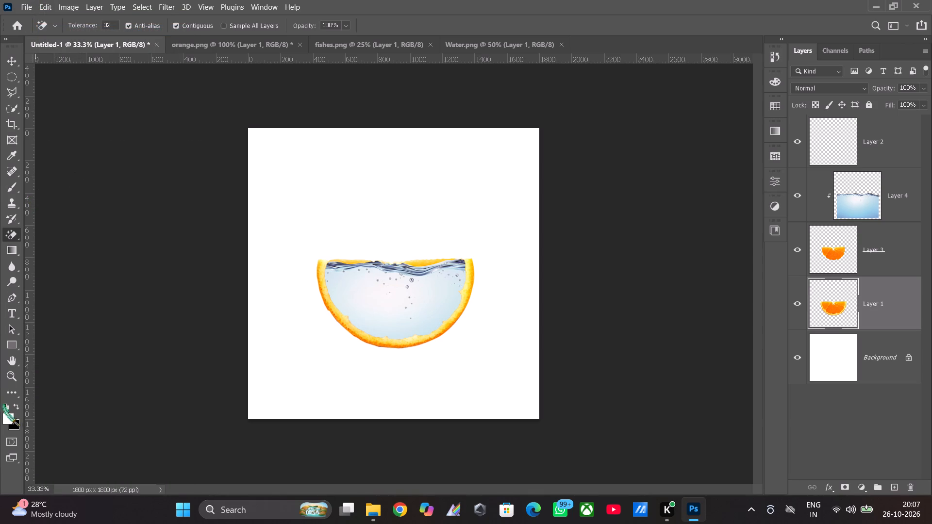
Using the Eraser Tool at 15 px, erase Layer 1 along the orange strip above the water on the slice's left half.
click(15, 378)
drag(421, 266, 440, 260)
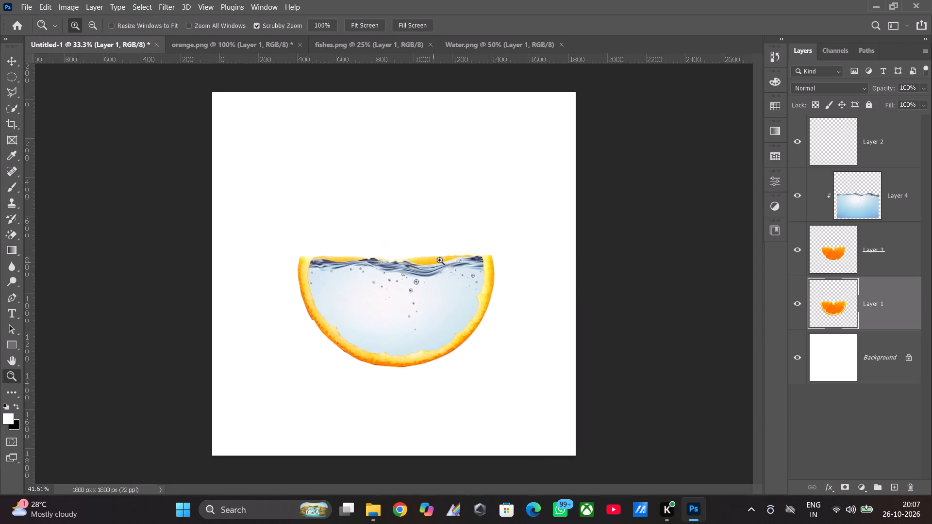
drag(440, 260, 452, 256)
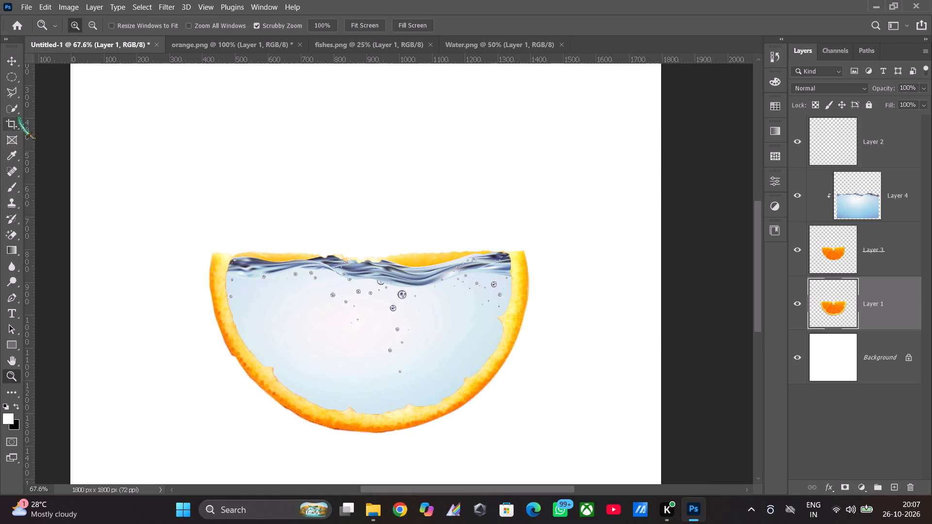
click(14, 175)
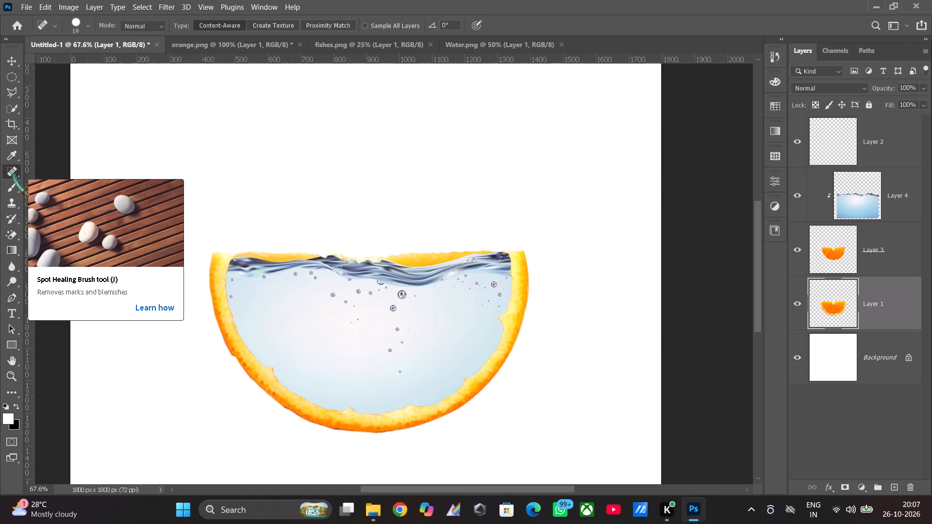
right_click(5, 232)
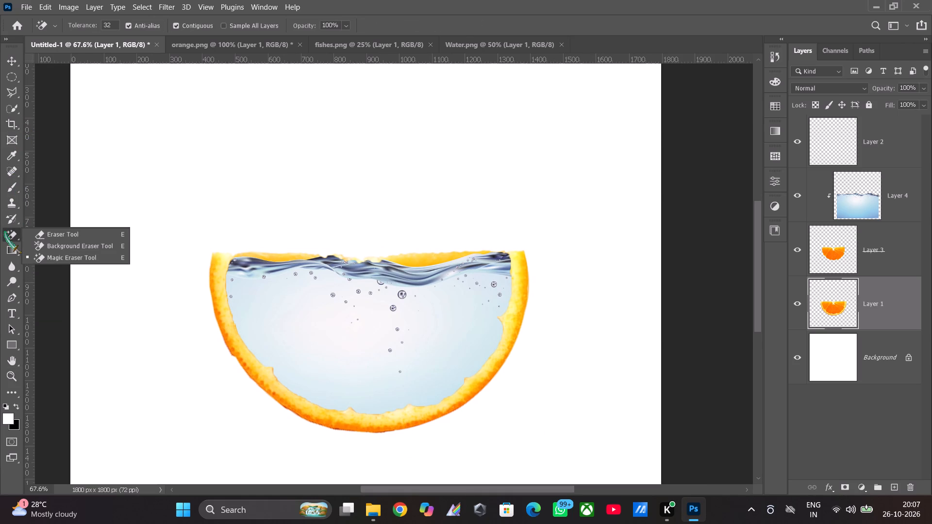
click(57, 235)
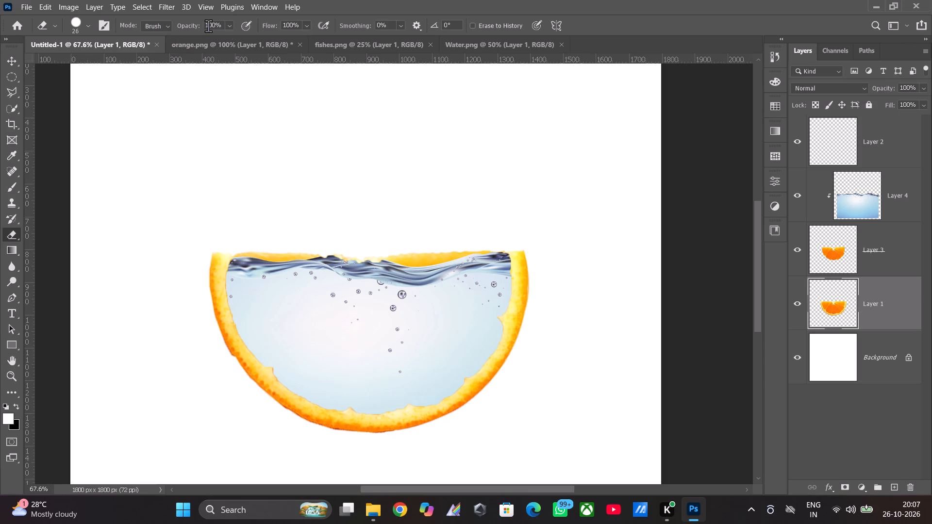
click(81, 26)
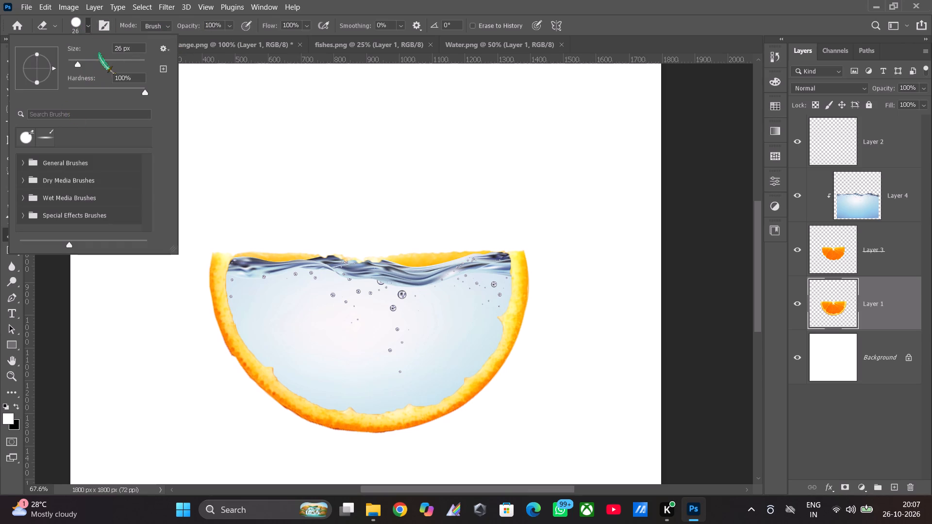
click(121, 47)
key(BackSpace)
key(BackSpace)
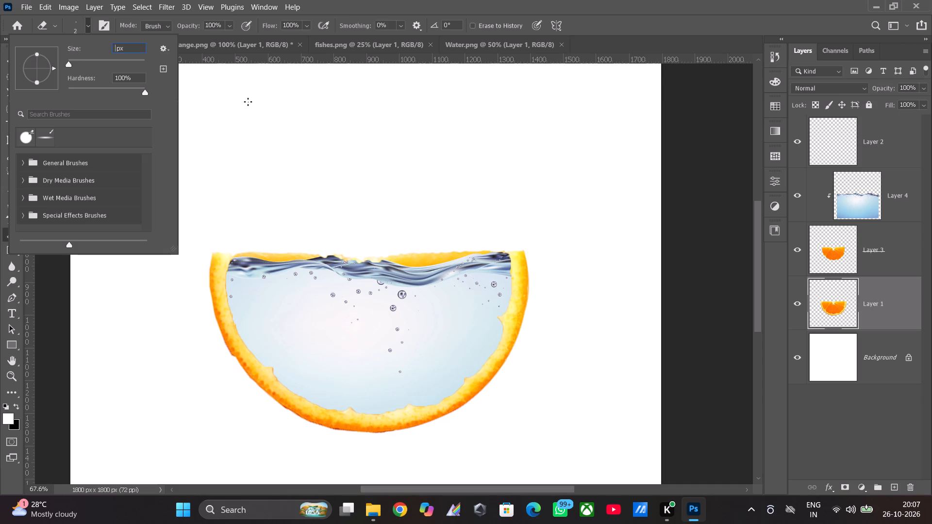
text(15)
click(244, 255)
drag(244, 255, 251, 252)
drag(252, 252, 259, 254)
click(261, 254)
drag(264, 256, 278, 257)
double_click(279, 257)
double_click(279, 261)
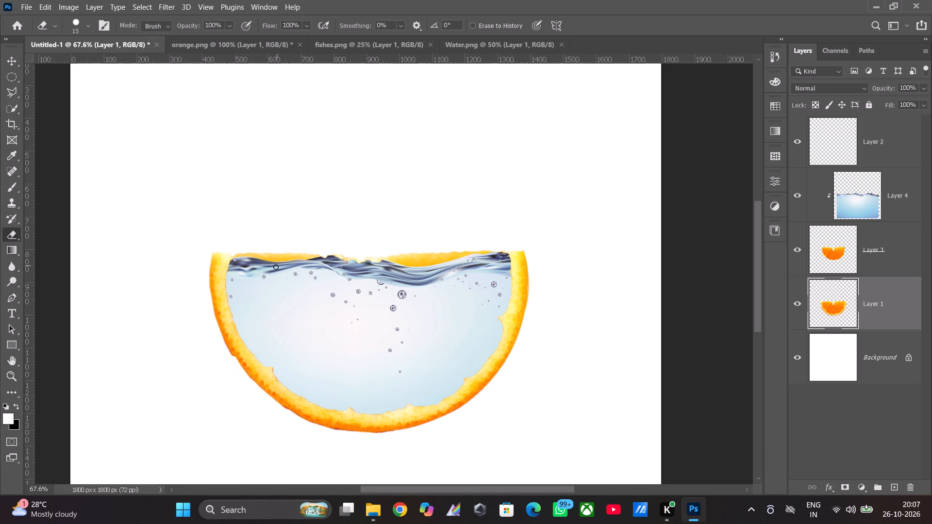
double_click(276, 267)
drag(277, 271, 290, 287)
click(284, 271)
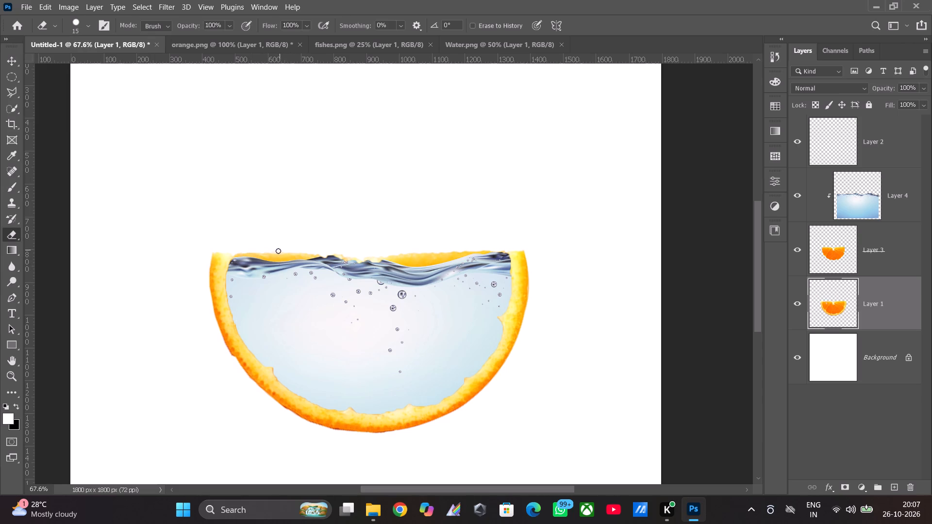
right_click(276, 253)
click(276, 253)
drag(270, 258, 288, 262)
drag(283, 260, 295, 258)
drag(297, 256, 303, 255)
click(303, 254)
Continue erasing Layer 1 along the orange strip above the water, from the slice's centre across its right half.
drag(320, 254, 385, 256)
double_click(394, 256)
click(399, 258)
drag(389, 262, 422, 264)
click(407, 260)
drag(412, 259, 435, 255)
drag(435, 255, 449, 257)
drag(452, 254, 402, 256)
drag(416, 256, 425, 258)
drag(410, 256, 374, 258)
drag(377, 257, 390, 256)
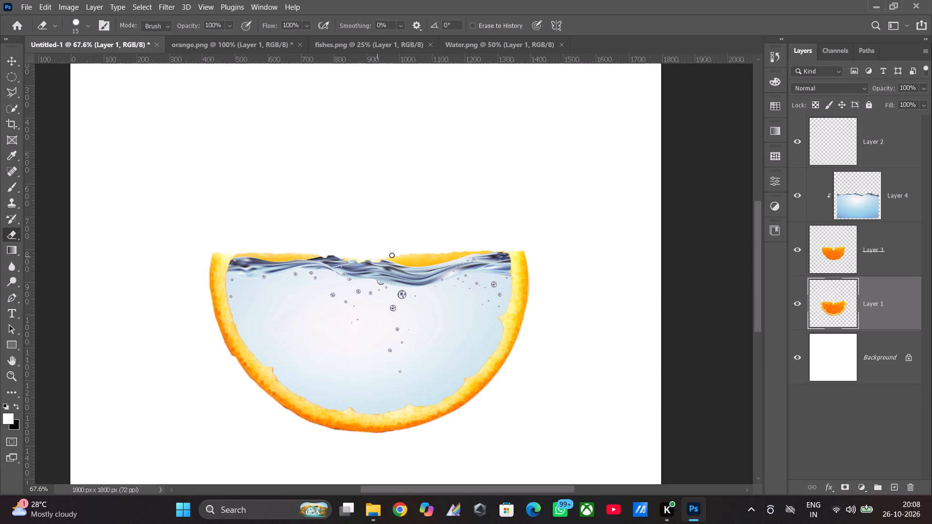
double_click(394, 255)
drag(388, 255, 401, 259)
drag(402, 259, 388, 260)
drag(388, 256, 402, 261)
drag(404, 260, 414, 260)
click(423, 258)
click(431, 257)
click(435, 257)
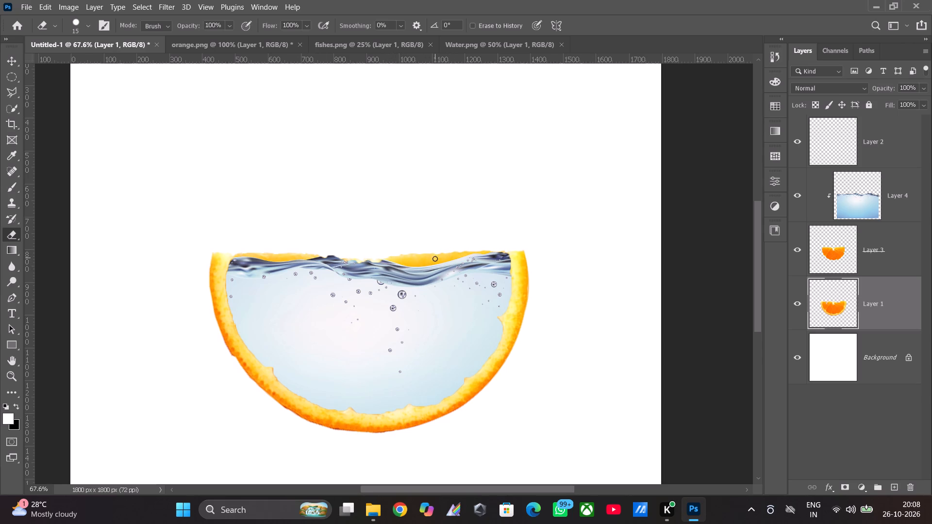
click(439, 257)
click(446, 256)
drag(497, 244, 453, 257)
drag(453, 257, 466, 255)
drag(461, 248, 422, 262)
drag(442, 250, 407, 261)
drag(407, 261, 418, 262)
drag(430, 256, 427, 260)
drag(435, 256, 426, 261)
drag(431, 257, 425, 260)
drag(432, 255, 428, 260)
click(430, 255)
click(442, 250)
drag(453, 247, 439, 252)
drag(444, 250, 433, 256)
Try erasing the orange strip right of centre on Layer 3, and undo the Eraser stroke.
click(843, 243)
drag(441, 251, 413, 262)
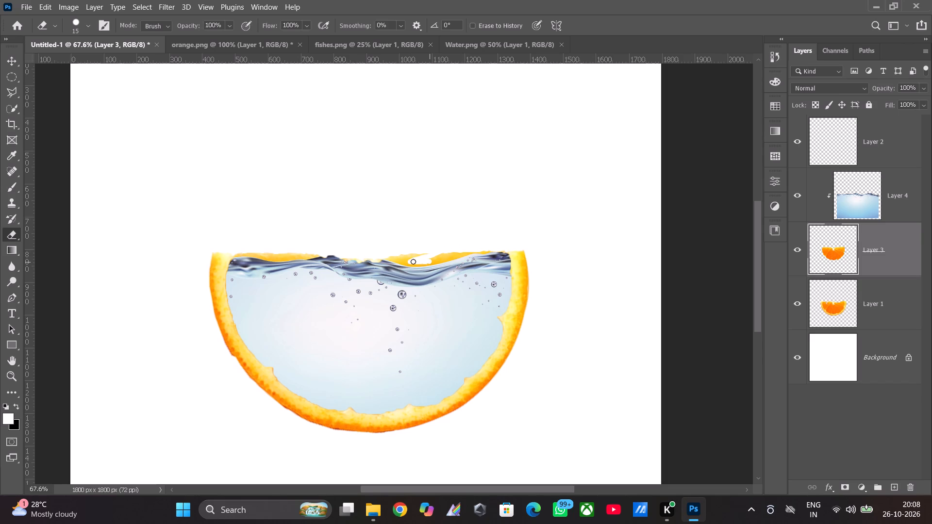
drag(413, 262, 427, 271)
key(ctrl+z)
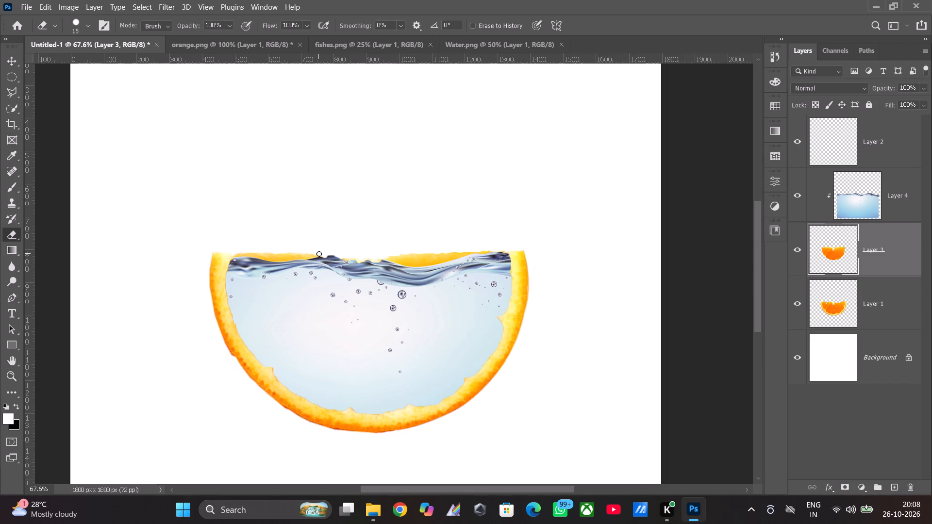
Erase a short stretch of Layer 3's orange edge above the water, just left of the slice's centre.
drag(319, 254, 319, 256)
drag(319, 256, 338, 253)
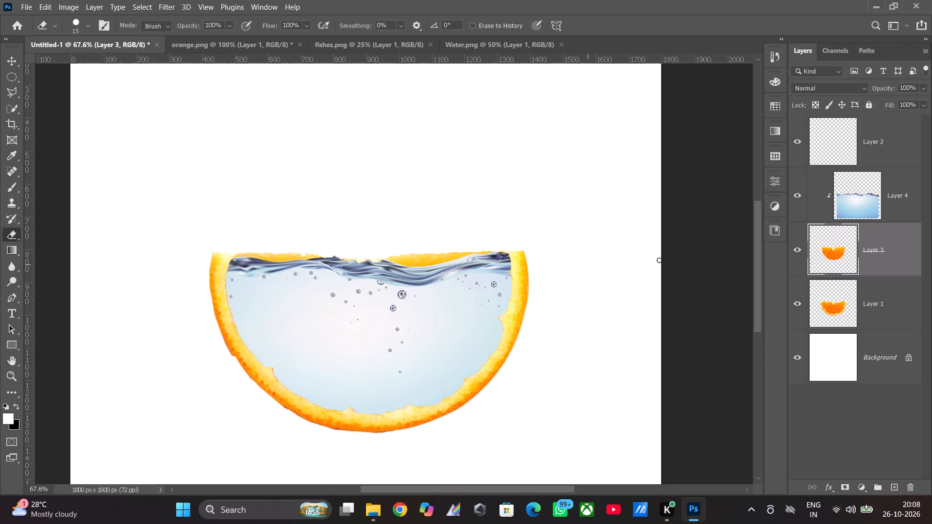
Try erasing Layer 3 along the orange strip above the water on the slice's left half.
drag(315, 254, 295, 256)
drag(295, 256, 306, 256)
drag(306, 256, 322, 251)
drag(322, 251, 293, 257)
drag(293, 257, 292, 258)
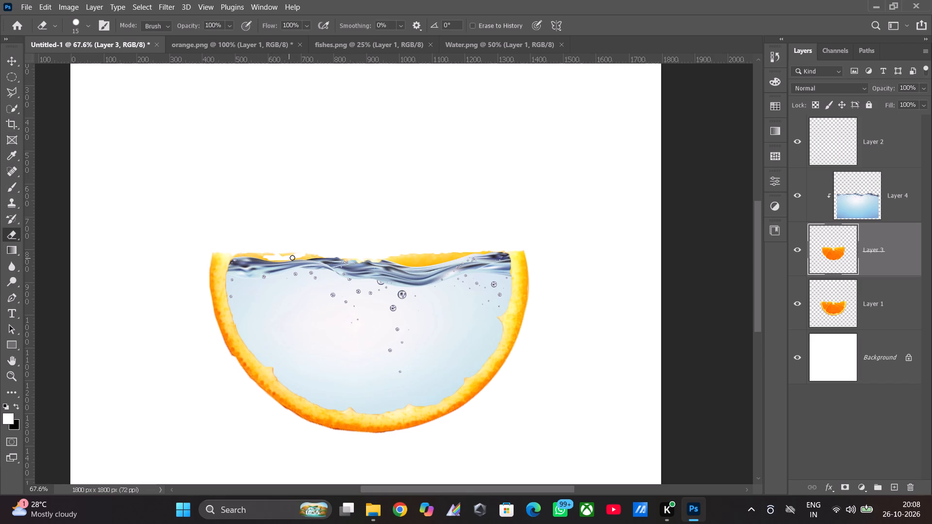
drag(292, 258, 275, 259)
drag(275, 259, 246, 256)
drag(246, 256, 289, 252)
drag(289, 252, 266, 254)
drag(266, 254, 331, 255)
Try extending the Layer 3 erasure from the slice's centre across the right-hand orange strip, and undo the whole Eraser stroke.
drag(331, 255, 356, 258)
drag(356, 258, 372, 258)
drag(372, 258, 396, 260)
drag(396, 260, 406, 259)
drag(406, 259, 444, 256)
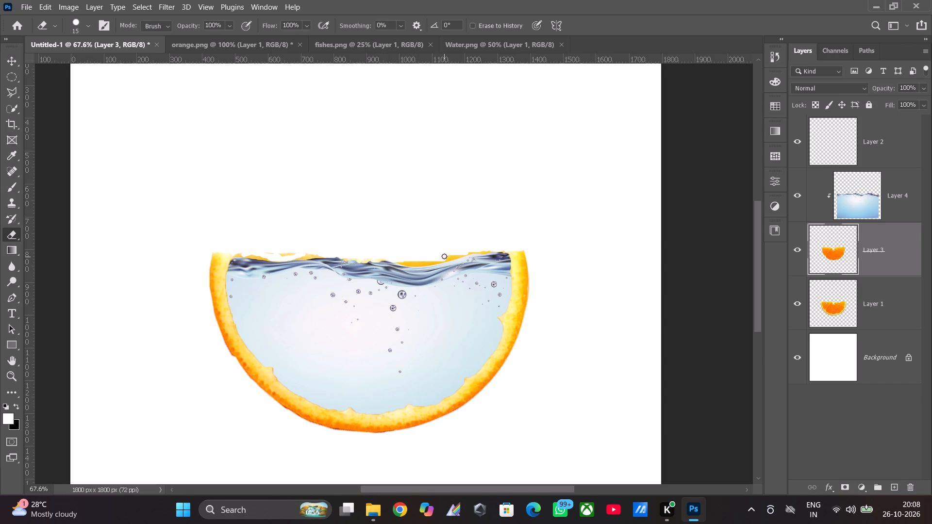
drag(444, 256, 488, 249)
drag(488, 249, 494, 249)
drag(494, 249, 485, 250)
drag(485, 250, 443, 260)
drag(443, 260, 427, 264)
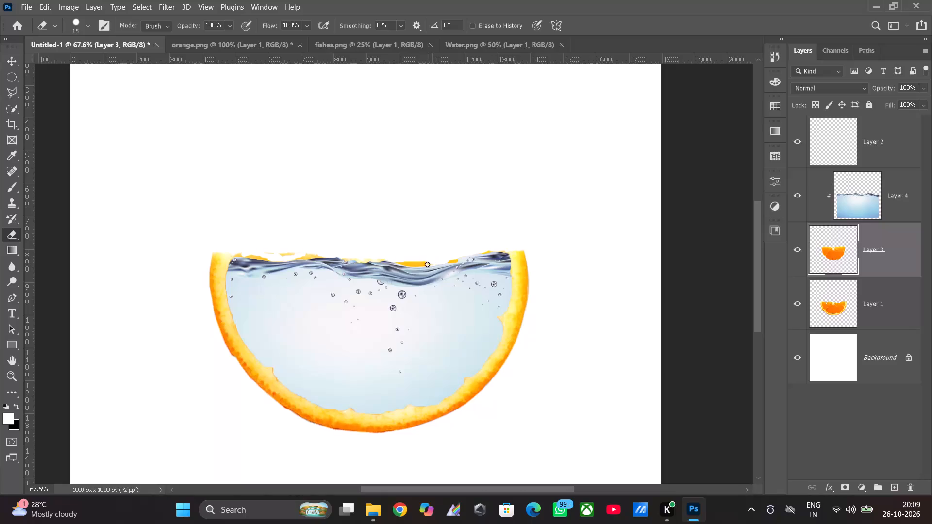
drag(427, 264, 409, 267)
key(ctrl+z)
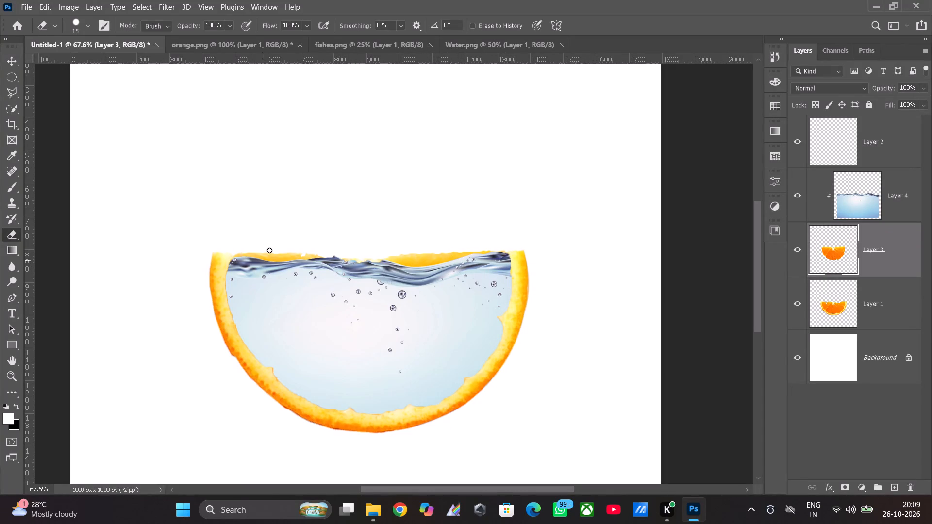
Dab away Layer 3's orange edge at the far left end of the strip above the water with the Eraser.
click(234, 255)
double_click(236, 255)
click(240, 253)
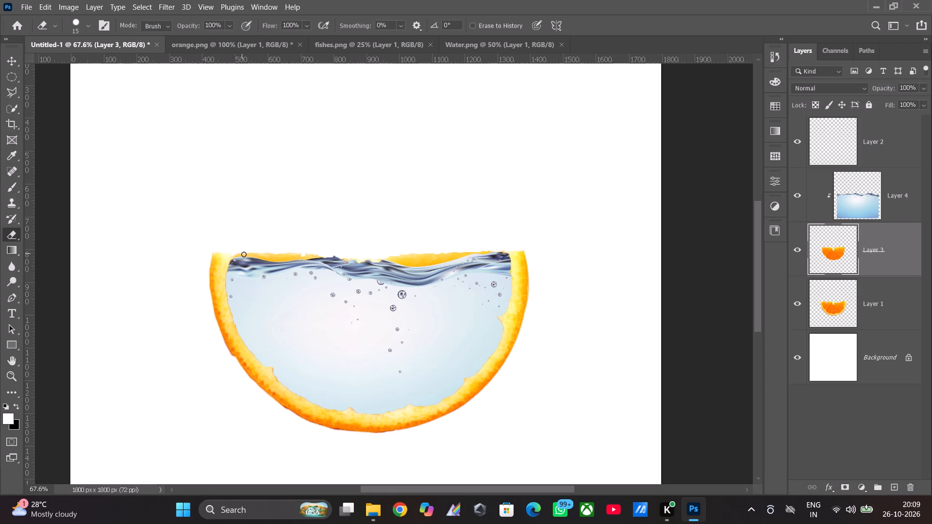
click(245, 254)
click(251, 254)
Erase Layer 3's orange strip above the water from the slice's far left end to its centre.
drag(251, 254, 242, 254)
drag(242, 254, 255, 255)
drag(255, 255, 270, 259)
drag(270, 259, 302, 258)
drag(302, 258, 299, 255)
drag(299, 255, 271, 257)
drag(271, 257, 295, 254)
drag(295, 254, 333, 255)
drag(333, 255, 356, 257)
drag(356, 257, 379, 257)
Erase Layer 3's orange strip above the water on the slice's right half, sweeping back over the centre and left half.
drag(379, 257, 441, 253)
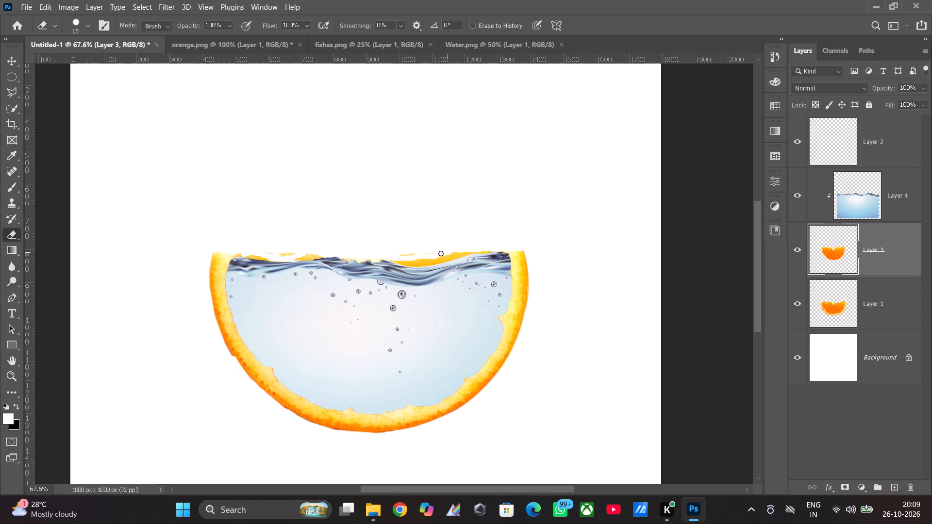
drag(441, 253, 395, 260)
drag(395, 260, 415, 263)
drag(415, 263, 415, 262)
drag(415, 262, 477, 249)
drag(477, 249, 450, 256)
drag(450, 256, 419, 263)
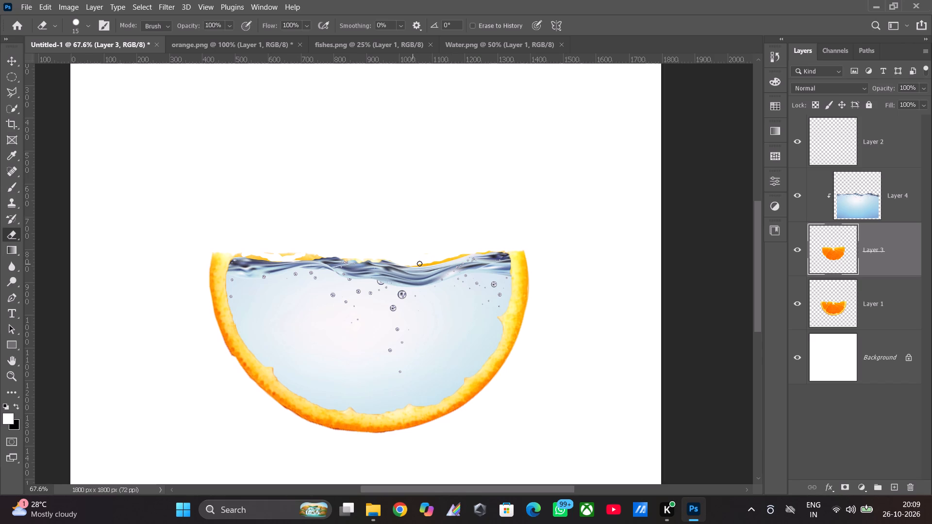
drag(419, 263, 469, 252)
drag(469, 252, 457, 255)
drag(457, 255, 404, 263)
drag(404, 263, 402, 259)
drag(402, 259, 356, 258)
drag(356, 258, 292, 253)
On Layer 1, erase the leftover orange fragments above the water from the slice's left end to its centre.
drag(822, 297, 820, 302)
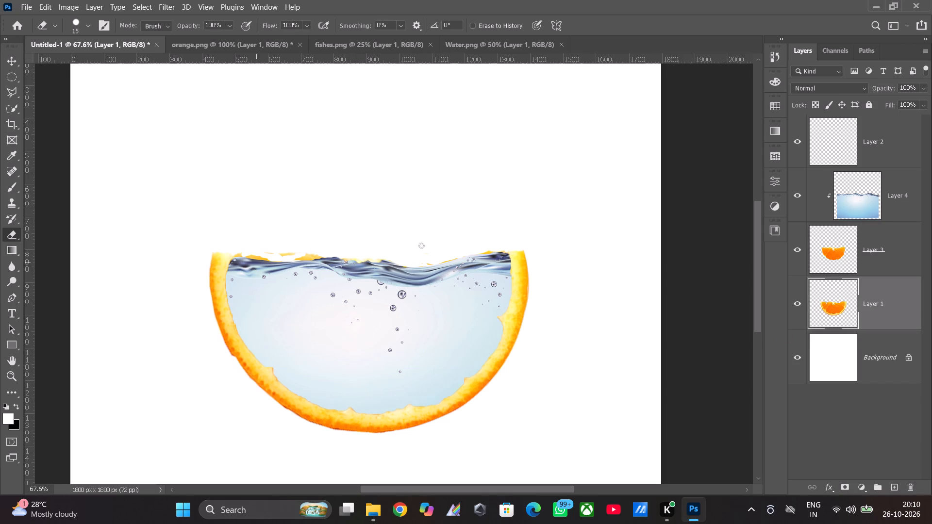
drag(312, 251, 258, 252)
drag(258, 252, 235, 254)
drag(235, 254, 277, 258)
drag(277, 258, 248, 255)
drag(248, 255, 312, 256)
drag(312, 256, 330, 255)
drag(330, 255, 360, 258)
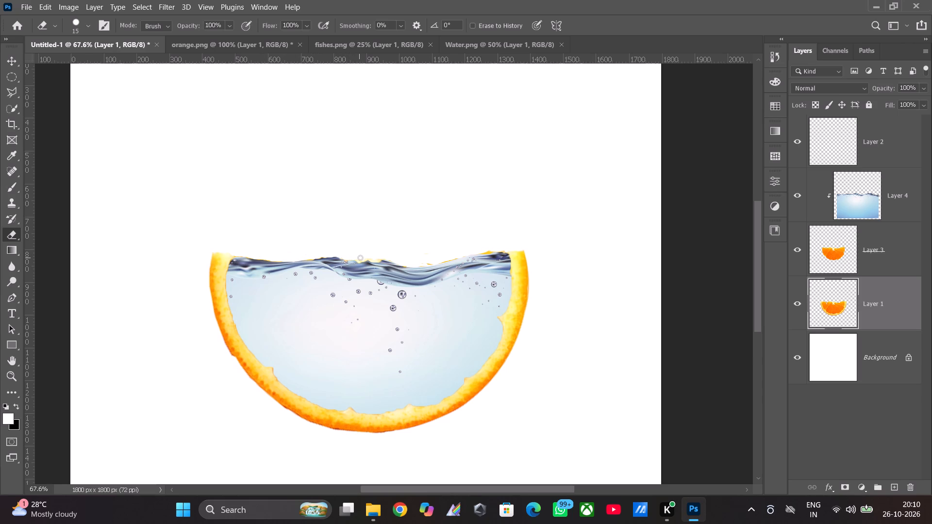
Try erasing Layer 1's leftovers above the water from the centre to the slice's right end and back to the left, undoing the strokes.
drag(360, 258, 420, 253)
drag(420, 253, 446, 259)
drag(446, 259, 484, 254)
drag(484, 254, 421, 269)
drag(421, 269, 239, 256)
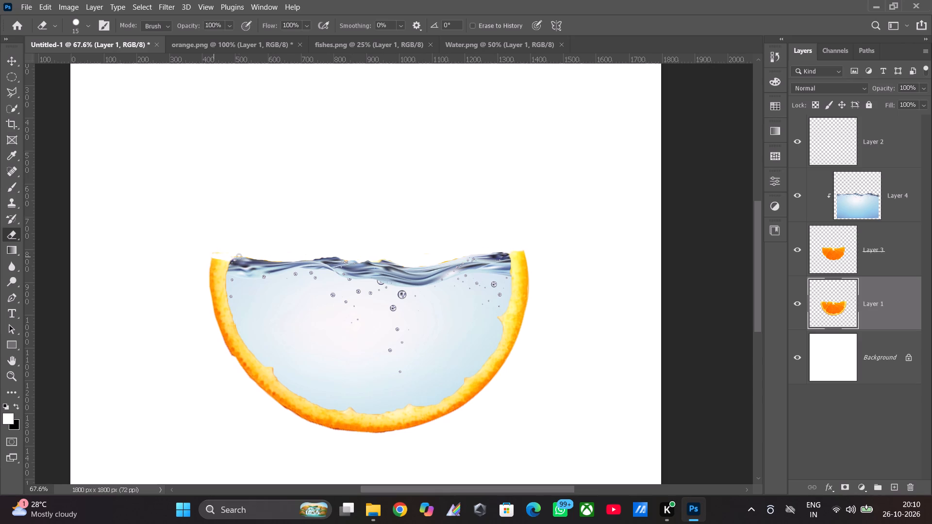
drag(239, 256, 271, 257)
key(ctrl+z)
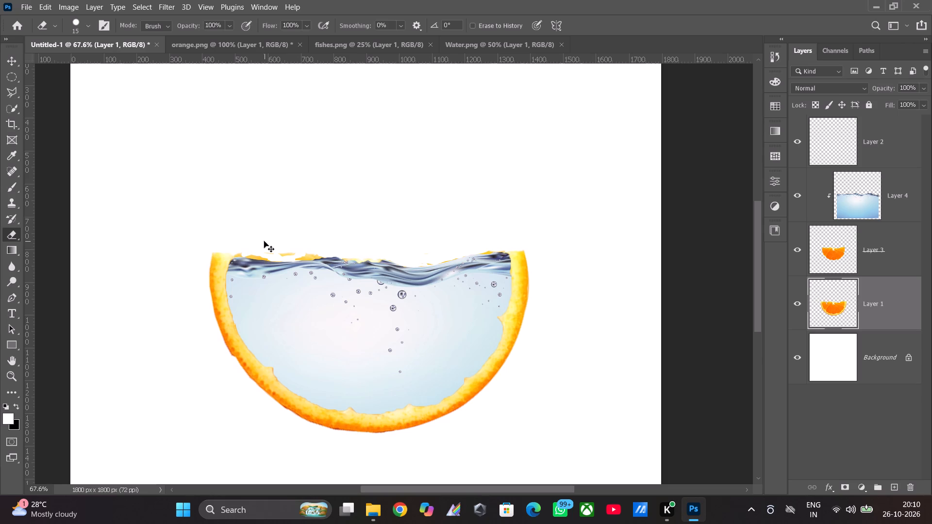
Erase Layer 1's leftover orange fragments above the water, covering the slice's left half and continuing through the centre to its right end.
drag(274, 252, 316, 256)
drag(316, 256, 282, 261)
drag(282, 261, 255, 256)
drag(255, 256, 348, 259)
drag(348, 259, 456, 262)
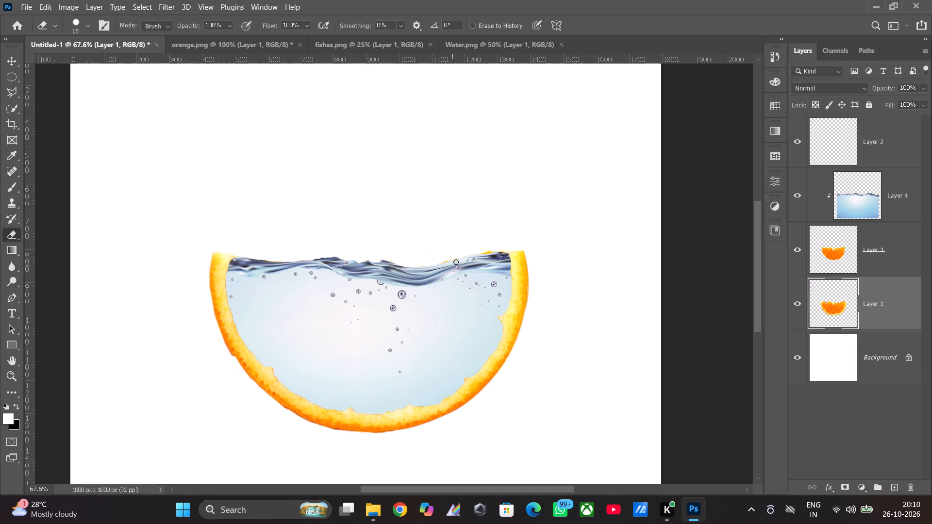
drag(456, 262, 504, 252)
drag(504, 252, 334, 260)
On Layer 3, erase the remaining orange fringe above the water on the slice's right half.
click(837, 245)
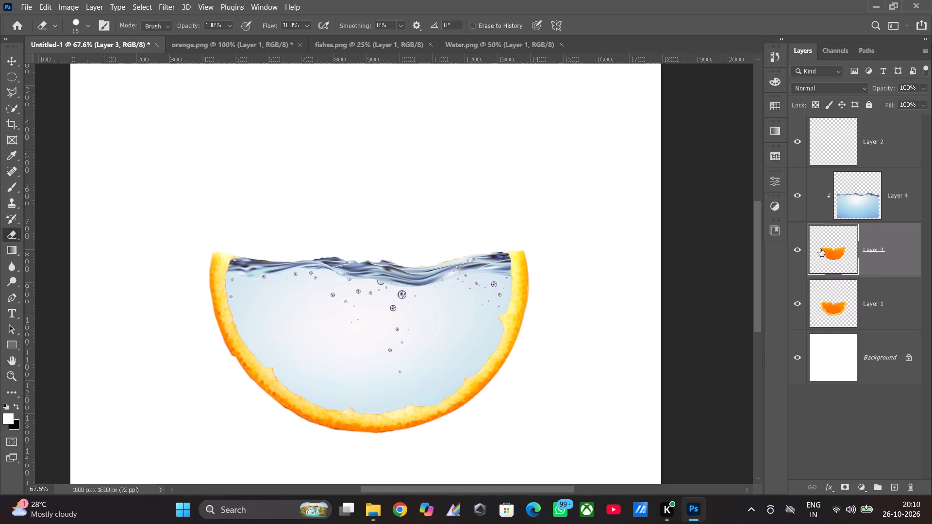
click(456, 258)
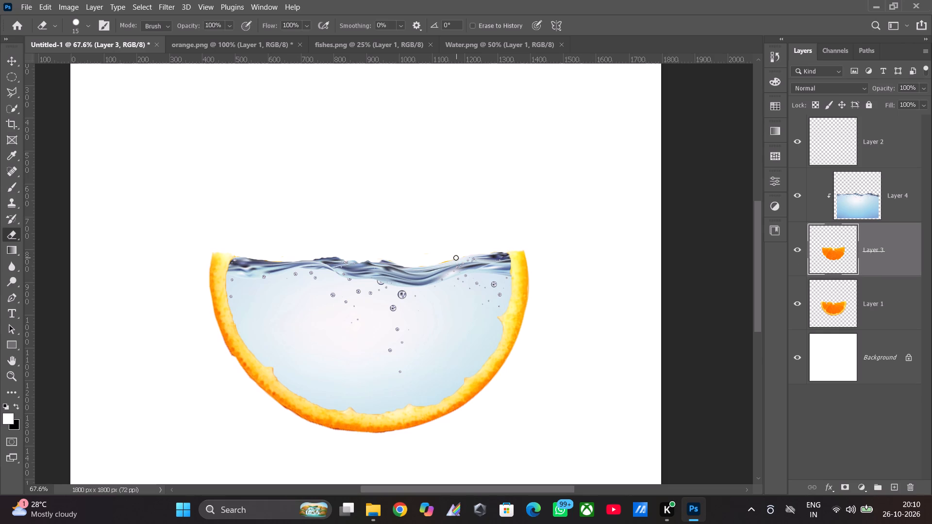
click(451, 258)
click(445, 260)
click(438, 262)
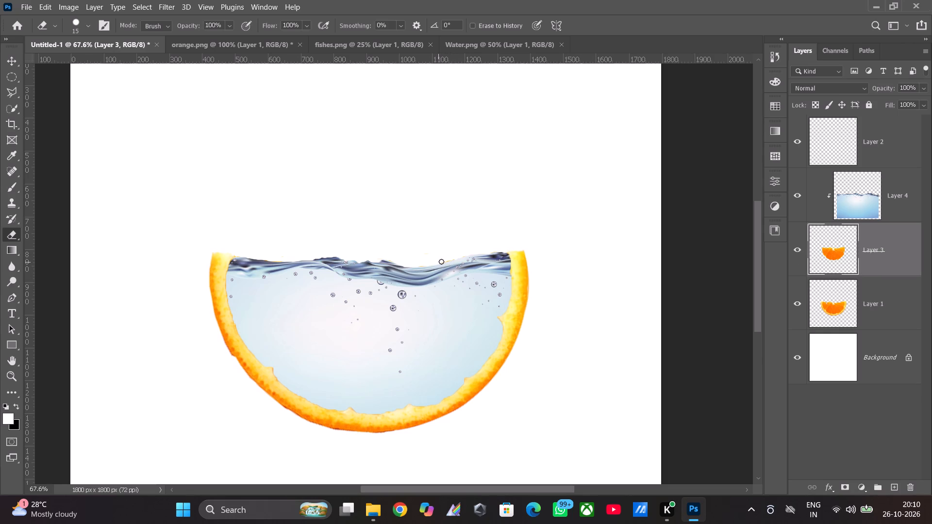
drag(444, 261, 478, 250)
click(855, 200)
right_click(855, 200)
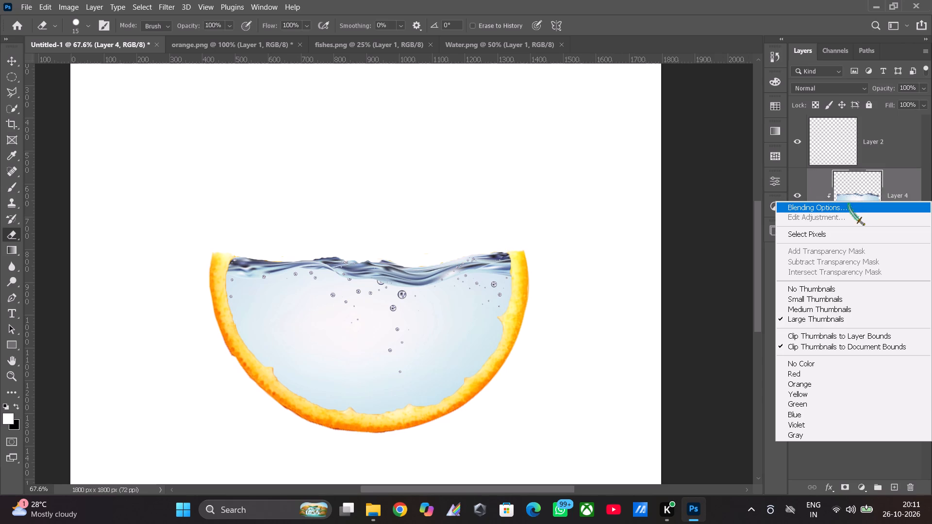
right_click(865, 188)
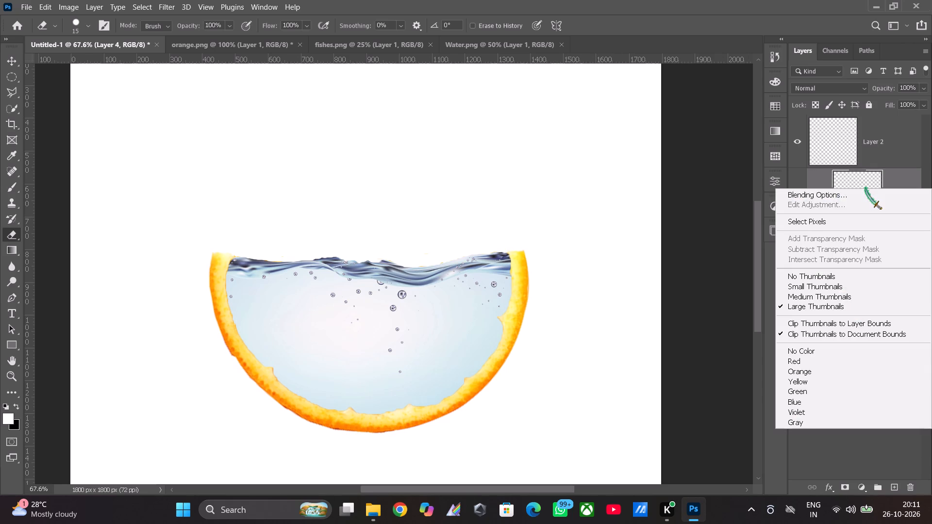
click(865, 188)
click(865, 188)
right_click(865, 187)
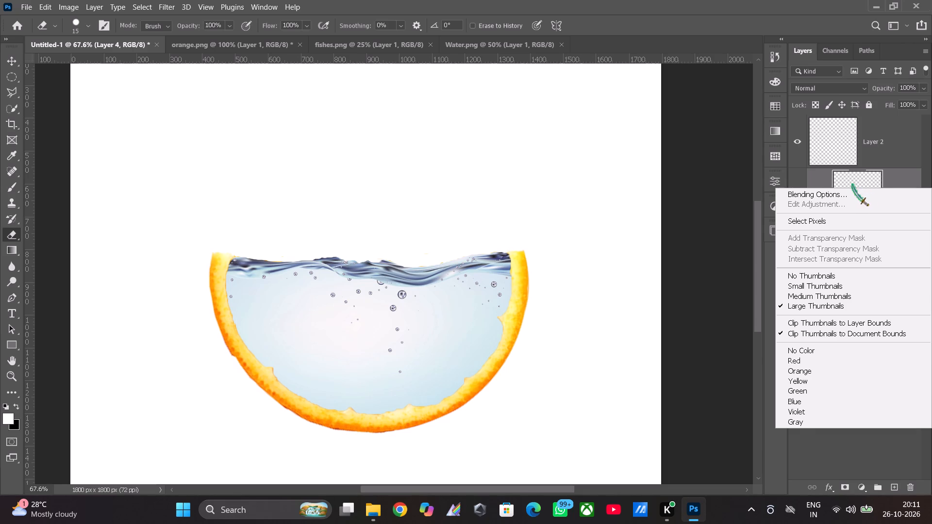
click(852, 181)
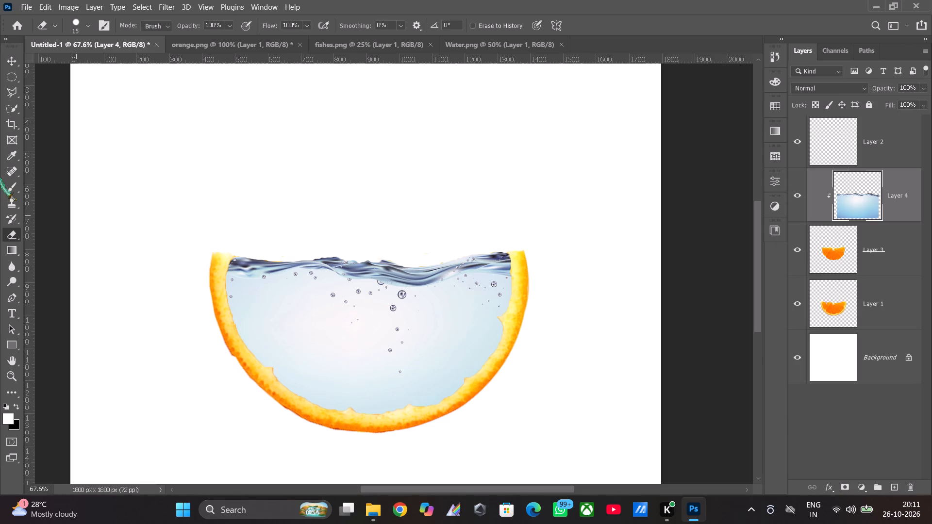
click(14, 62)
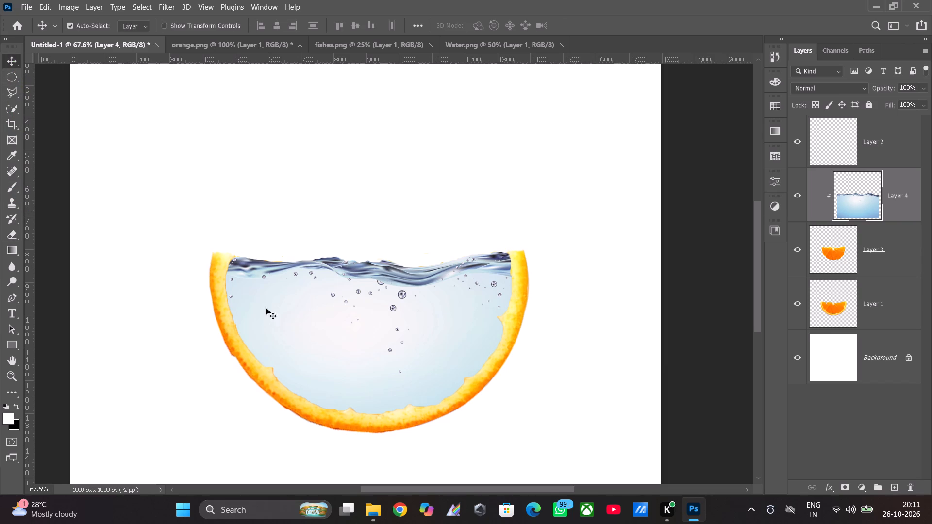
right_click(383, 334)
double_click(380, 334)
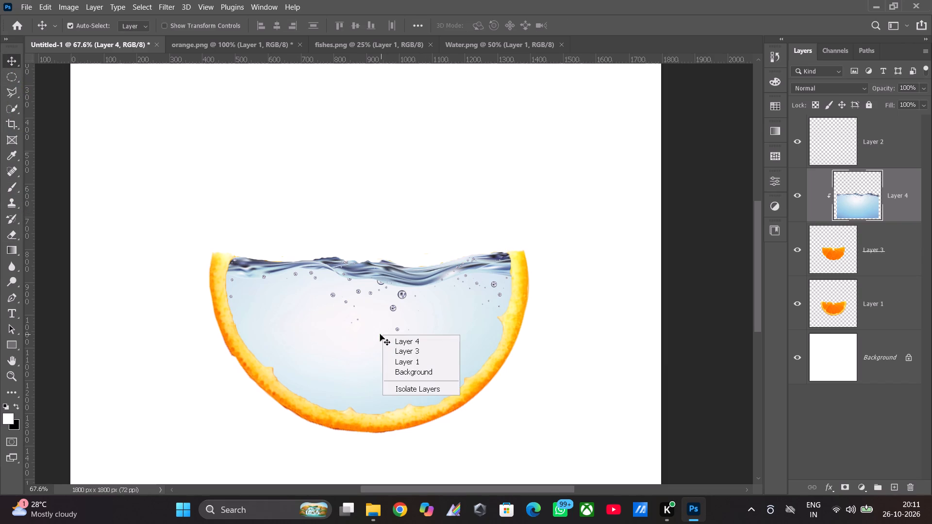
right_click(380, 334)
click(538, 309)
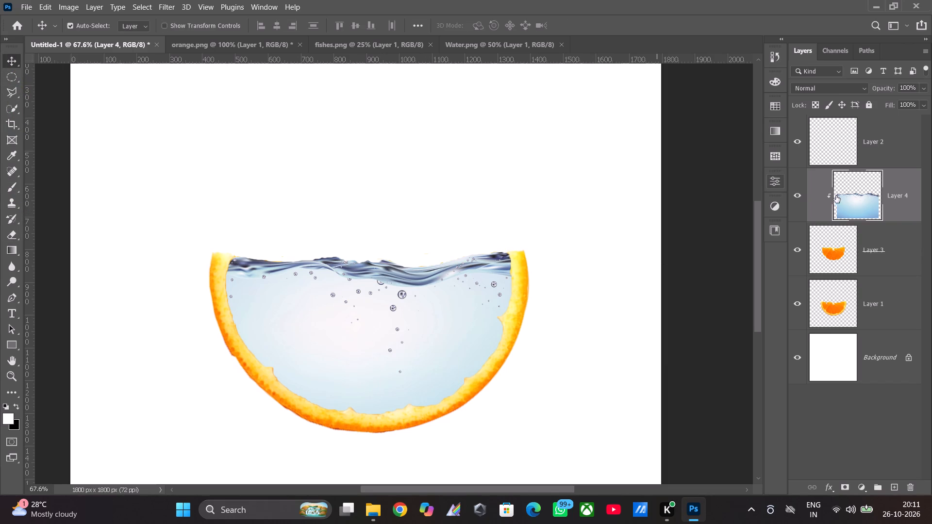
Start Puppet Warp on the Layer 4 water, try pulling its surface slightly down near the centre, and undo that adjustment.
click(908, 188)
right_click(907, 182)
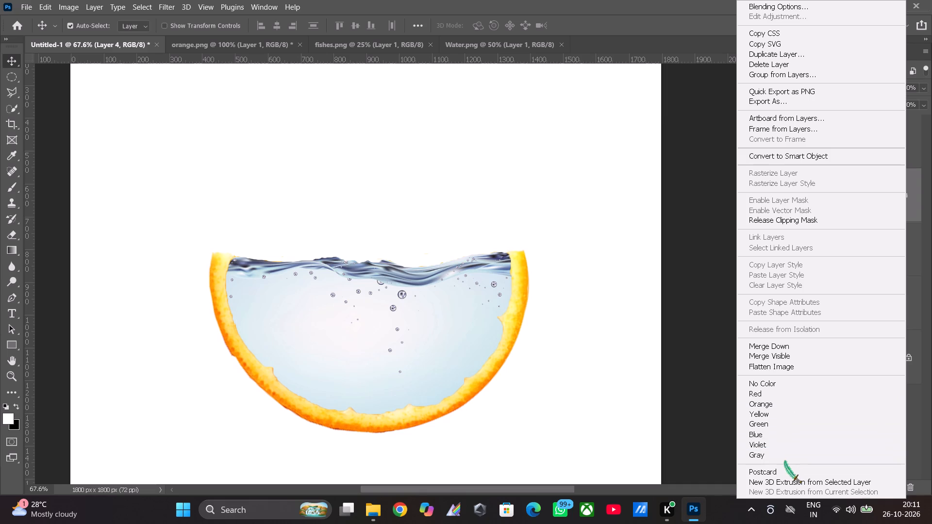
click(50, 6)
right_click(50, 6)
click(50, 6)
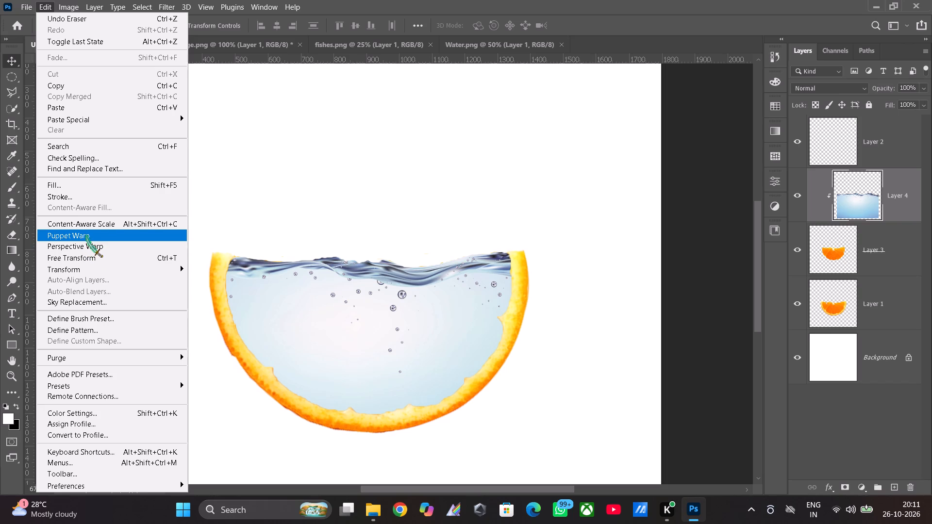
click(86, 236)
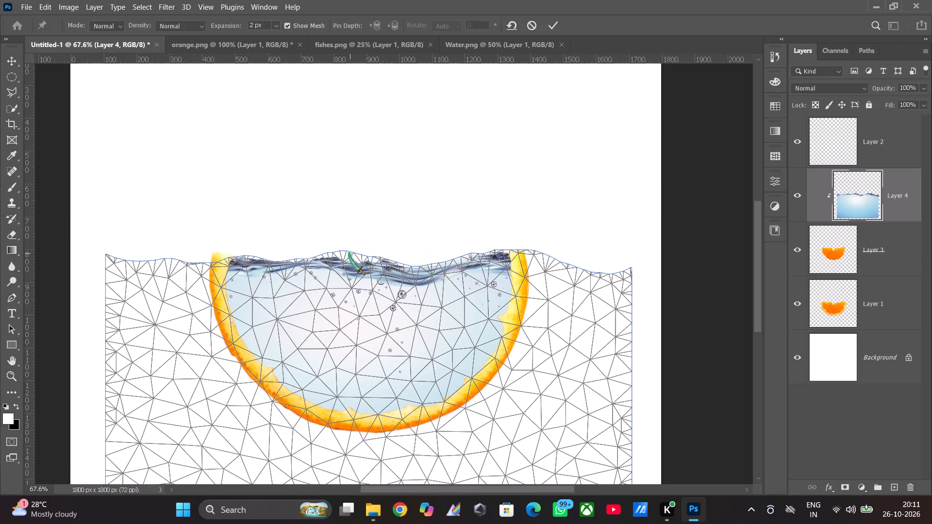
drag(347, 251, 347, 258)
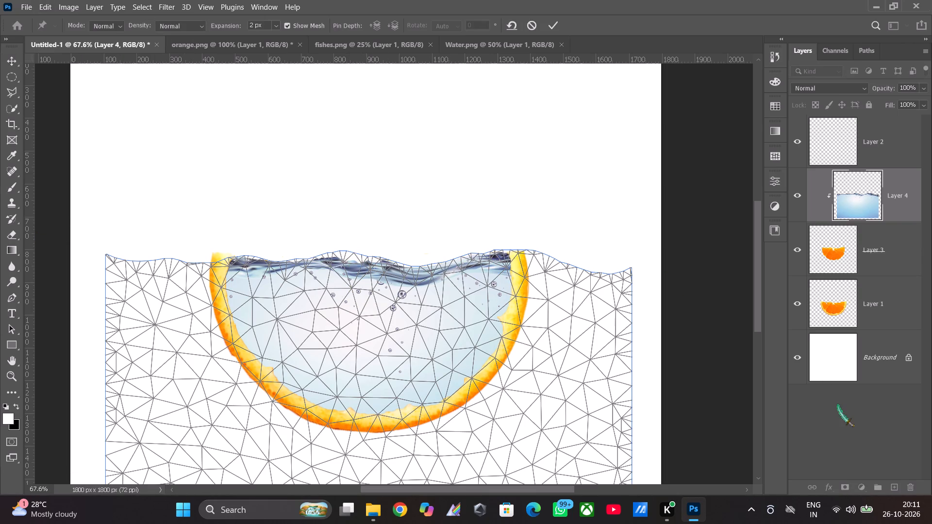
key(ctrl+z)
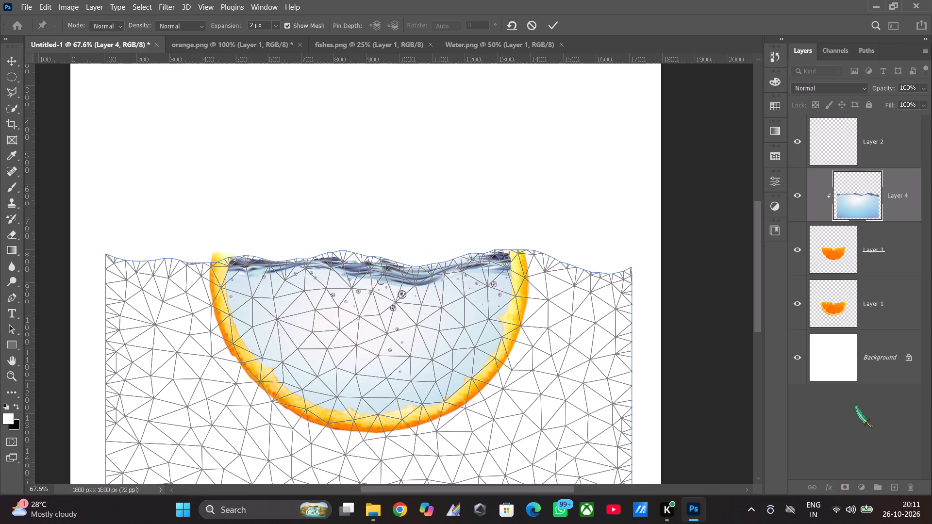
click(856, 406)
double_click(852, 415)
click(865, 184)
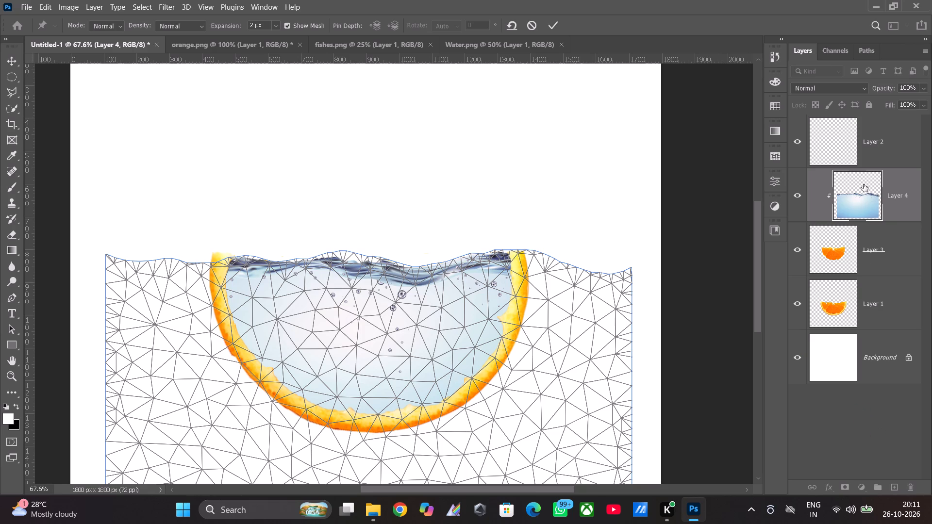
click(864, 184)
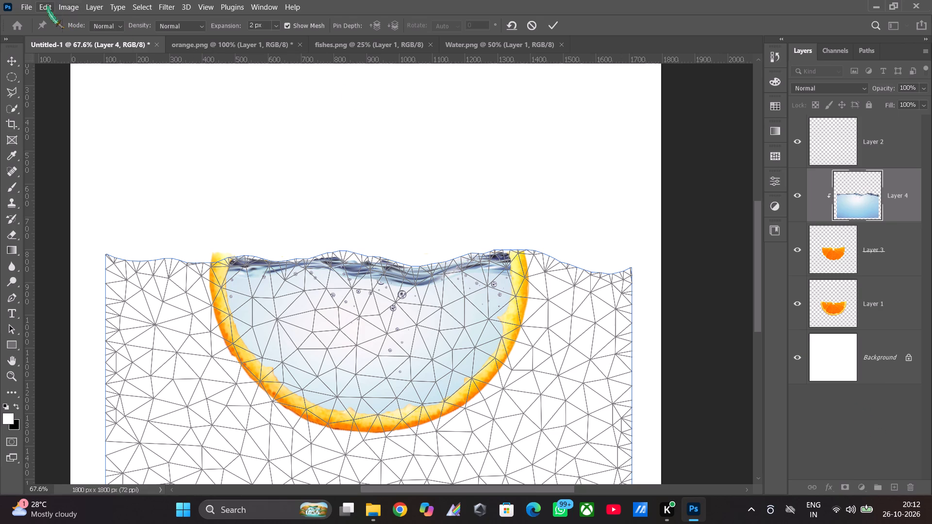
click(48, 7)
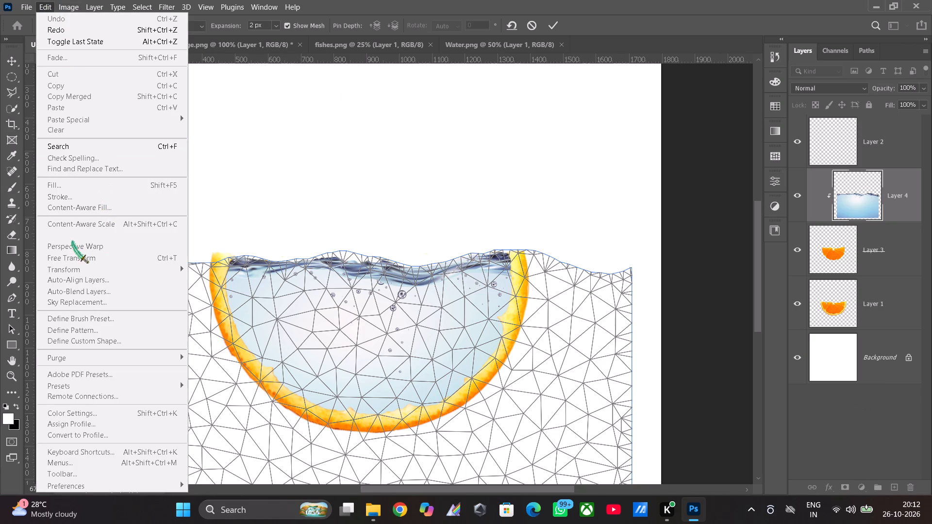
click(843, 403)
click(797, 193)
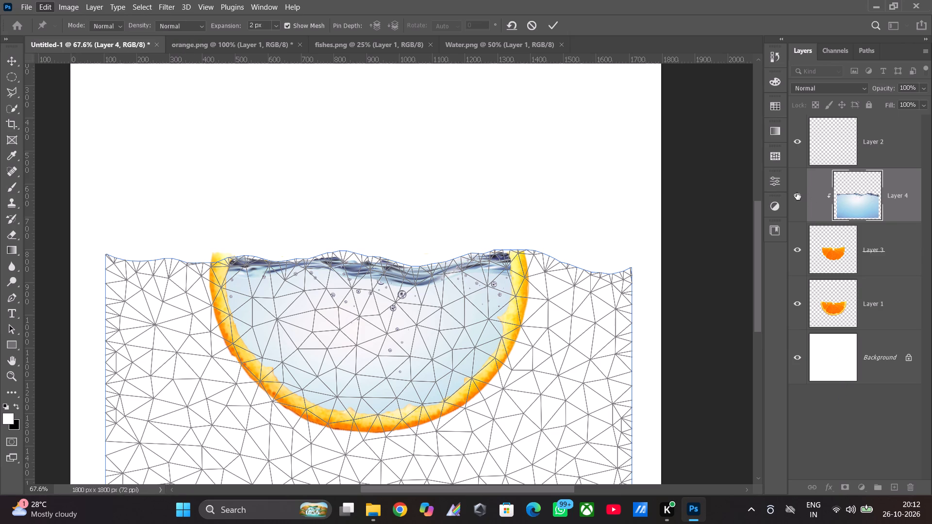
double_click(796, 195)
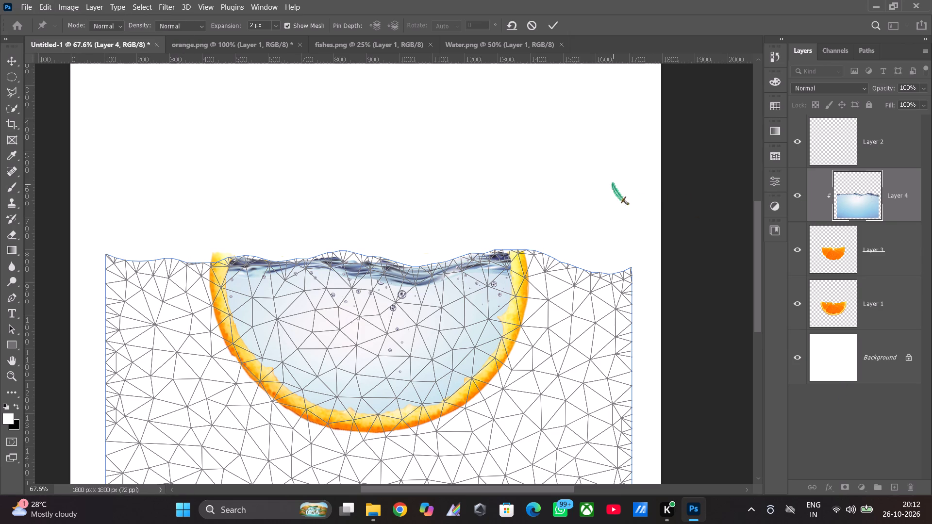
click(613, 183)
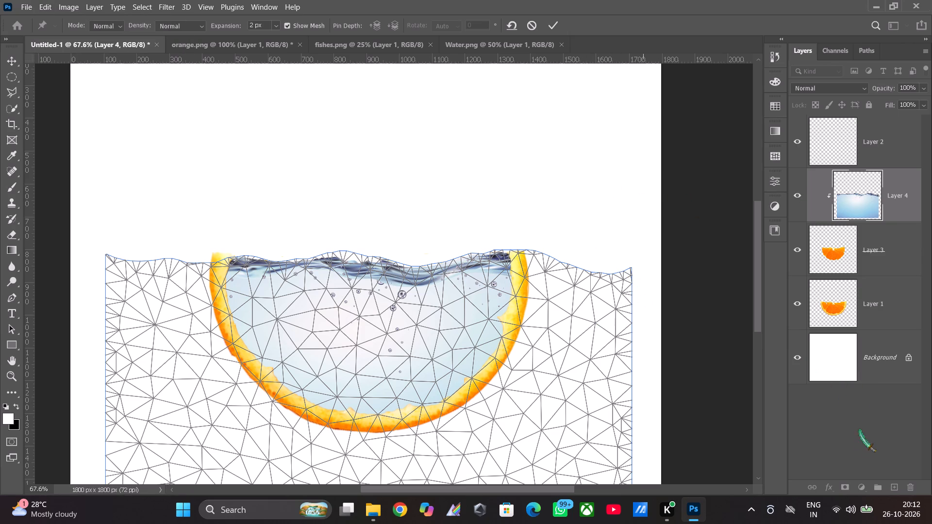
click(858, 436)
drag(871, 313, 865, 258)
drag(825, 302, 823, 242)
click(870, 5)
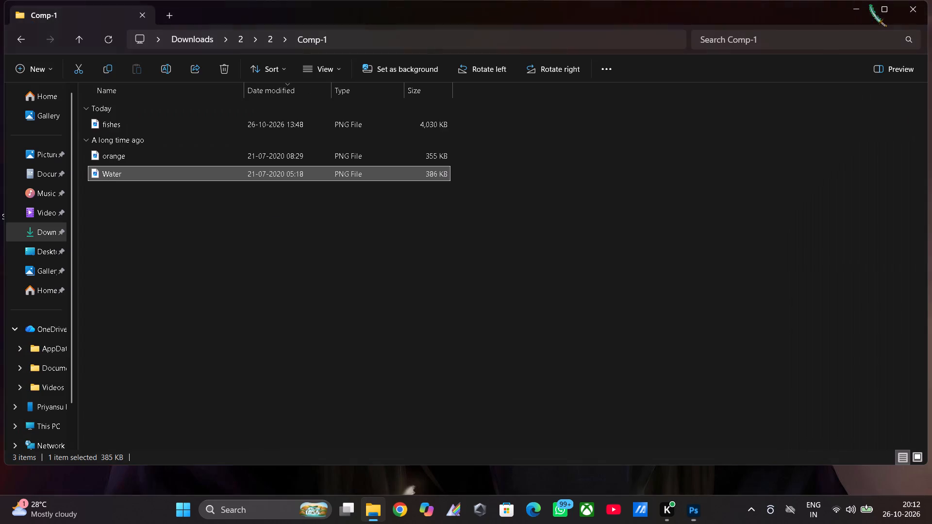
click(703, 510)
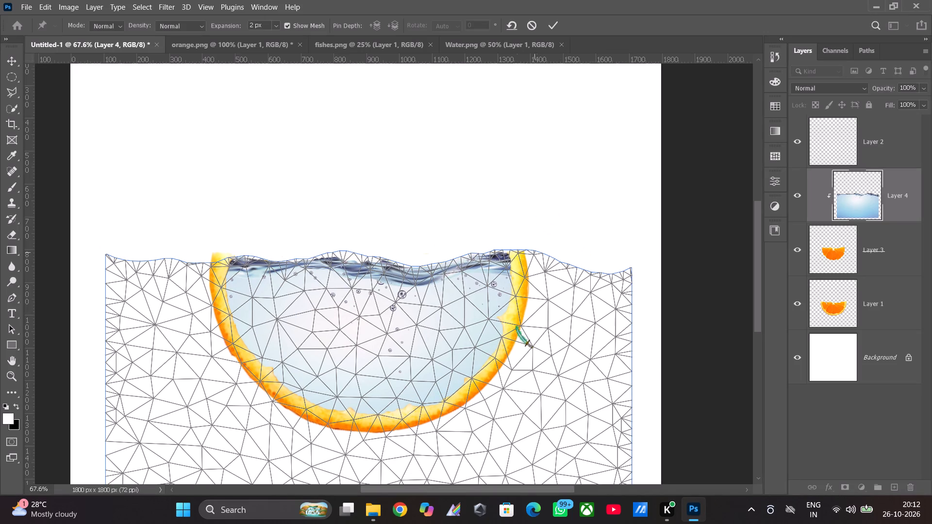
Pin the Layer 4 water below its surface near the centre and shift it slightly up to about X 1055, Y 990 px.
drag(418, 312, 426, 334)
drag(426, 334, 421, 319)
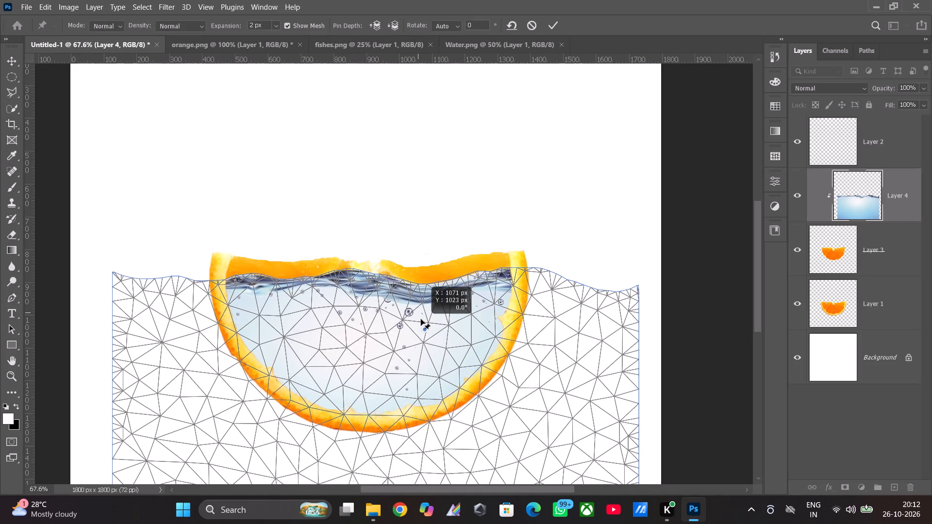
drag(421, 319, 418, 312)
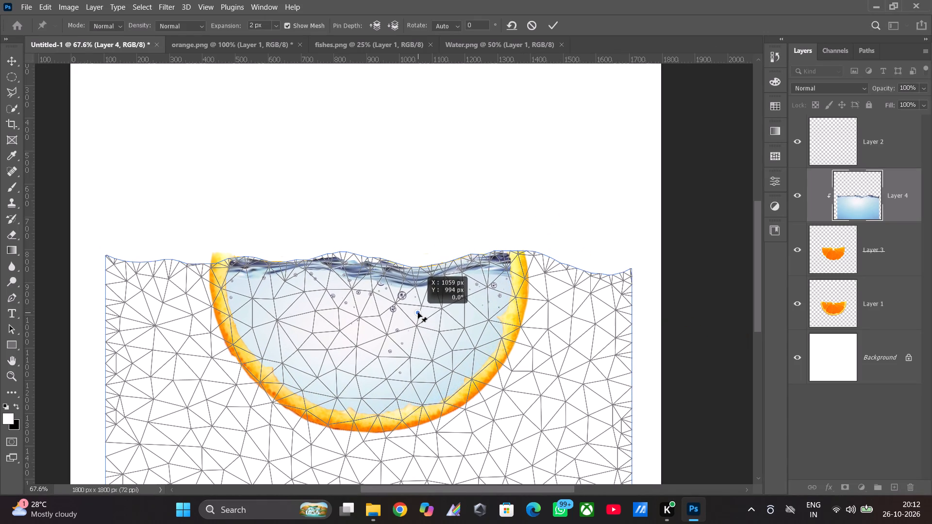
drag(418, 312, 417, 312)
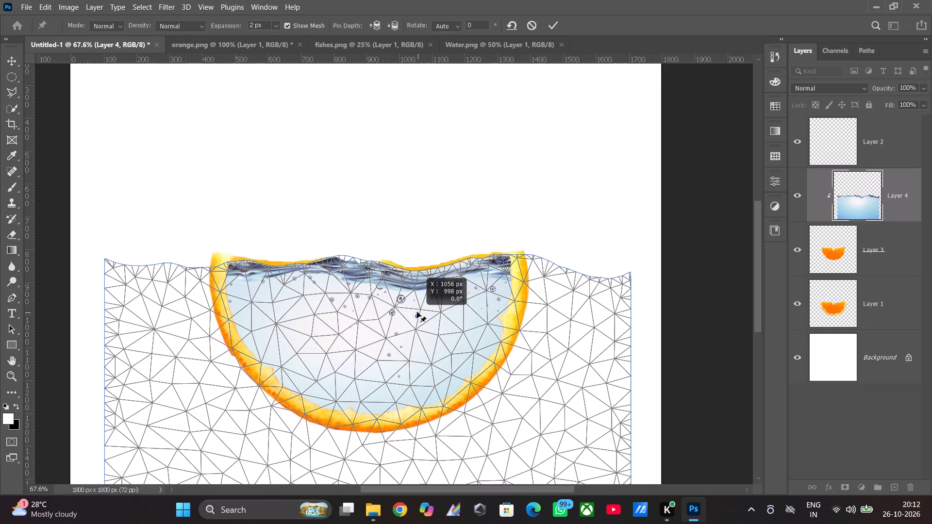
drag(417, 312, 417, 311)
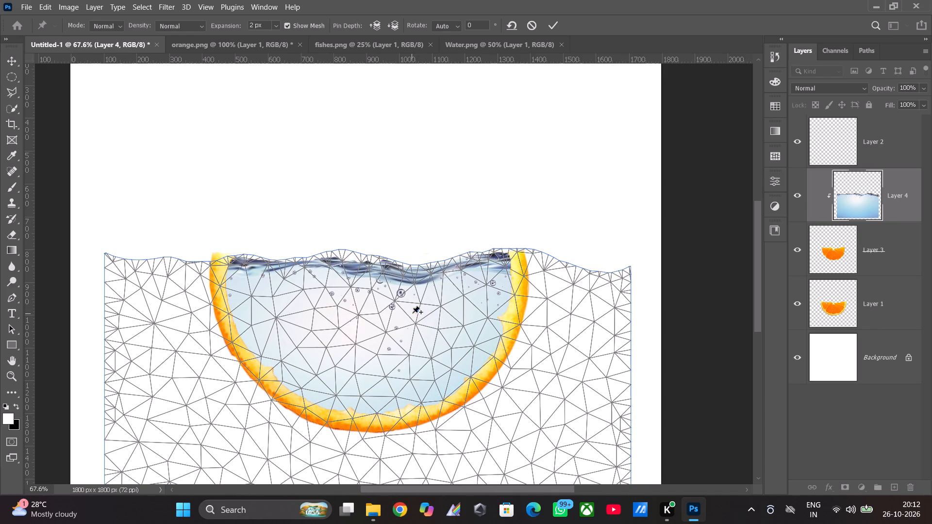
click(416, 311)
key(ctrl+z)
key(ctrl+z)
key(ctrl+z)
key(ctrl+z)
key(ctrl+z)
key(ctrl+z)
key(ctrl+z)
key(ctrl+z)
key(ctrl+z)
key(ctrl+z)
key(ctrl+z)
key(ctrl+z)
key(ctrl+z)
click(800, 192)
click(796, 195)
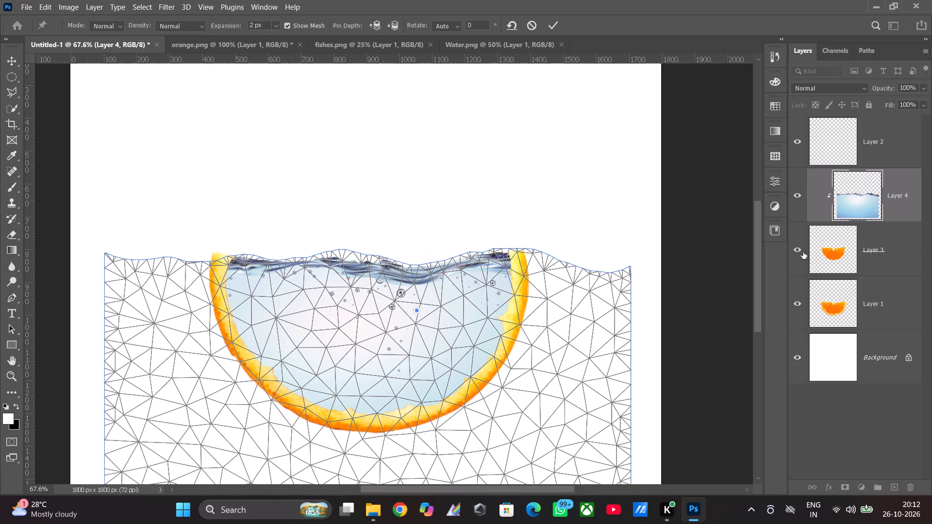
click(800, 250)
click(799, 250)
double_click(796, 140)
Pin the upper-left corner of the water mesh and pull it slightly inward, keeping the surface level with the slice's top.
click(103, 255)
drag(106, 254, 113, 259)
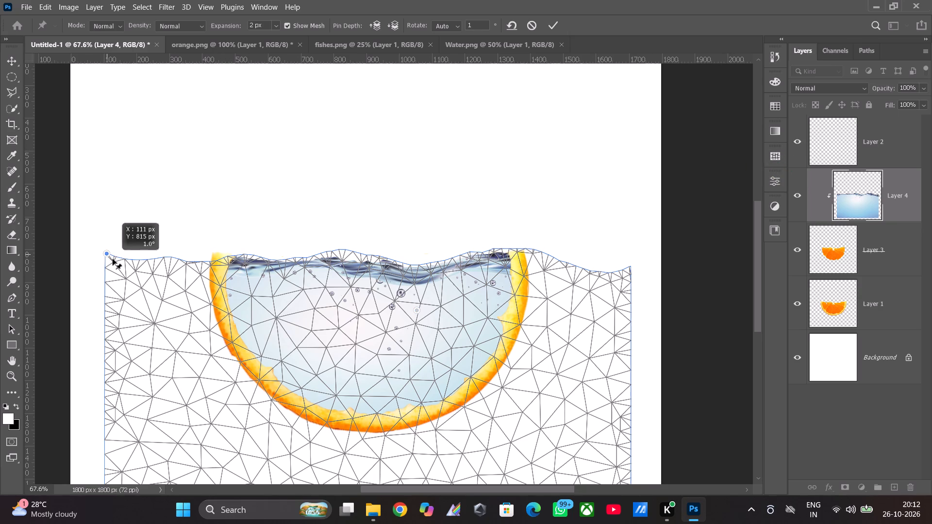
drag(113, 259, 140, 256)
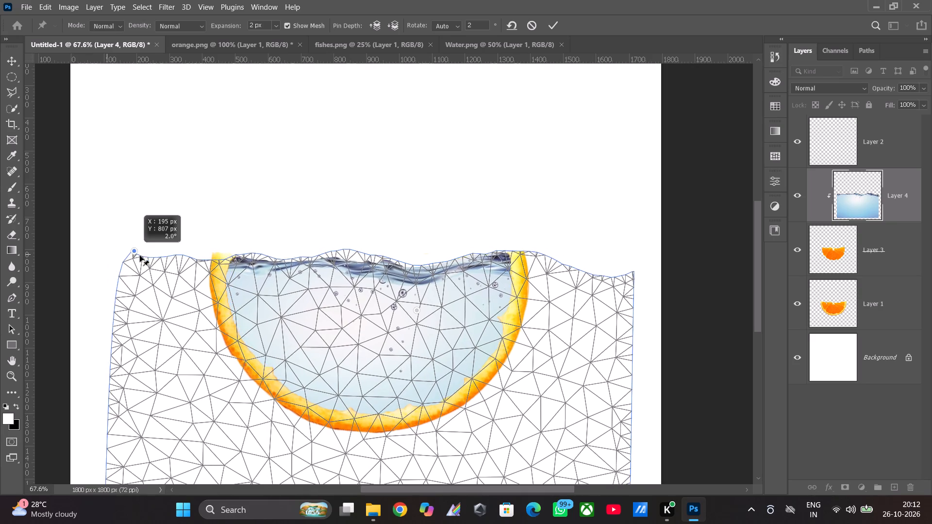
drag(140, 256, 166, 255)
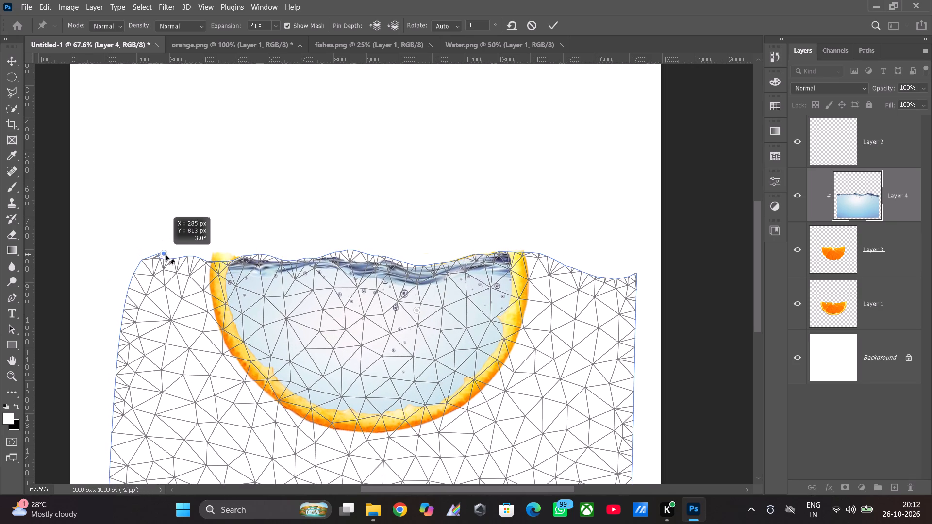
drag(166, 255, 154, 255)
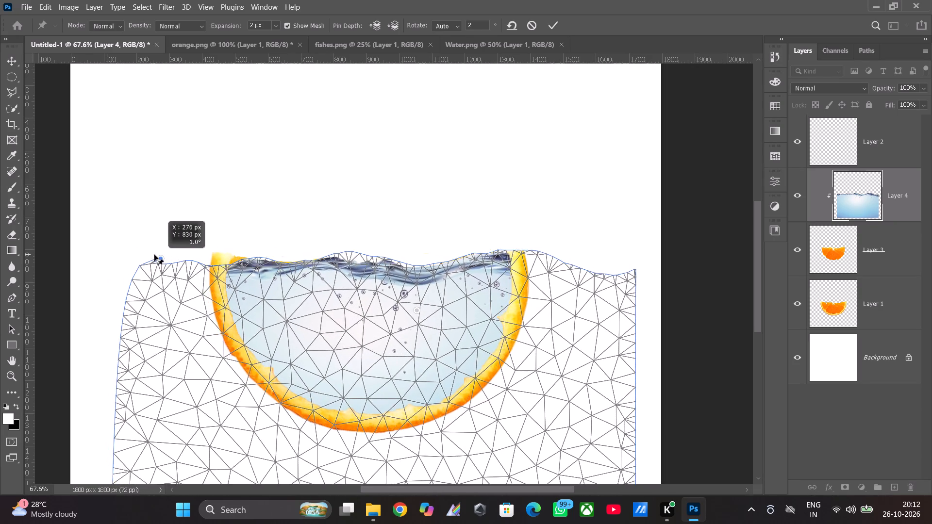
drag(154, 255, 119, 254)
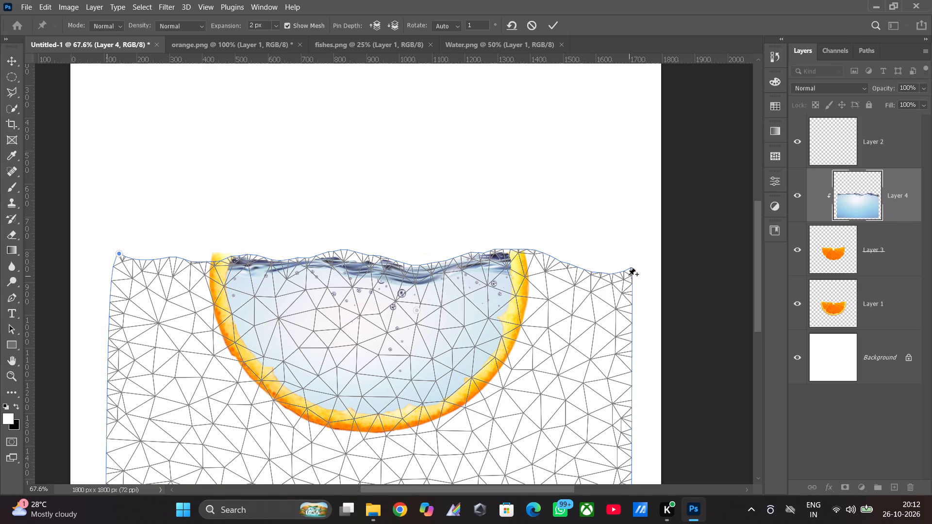
Pin the upper-right corner of the water mesh and pull it inward to about X 1440, Y 870 px.
drag(629, 275, 630, 275)
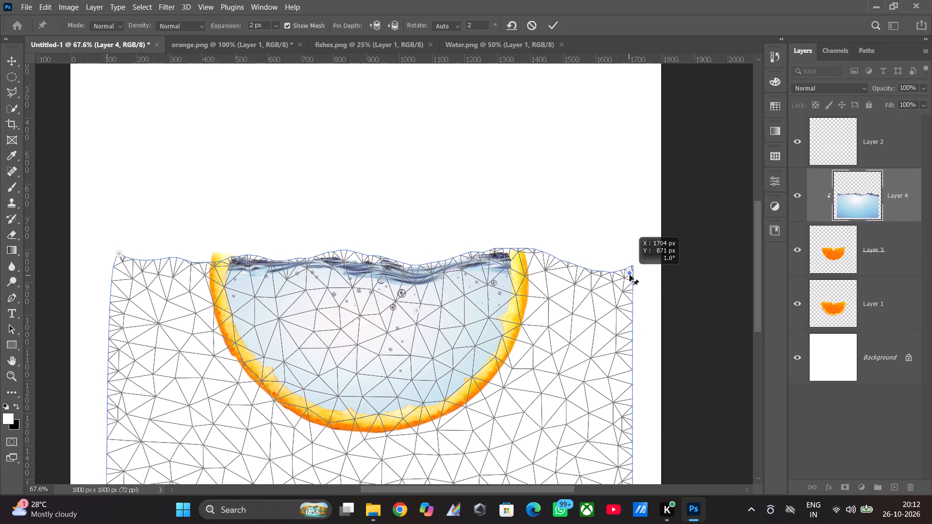
drag(630, 275, 607, 276)
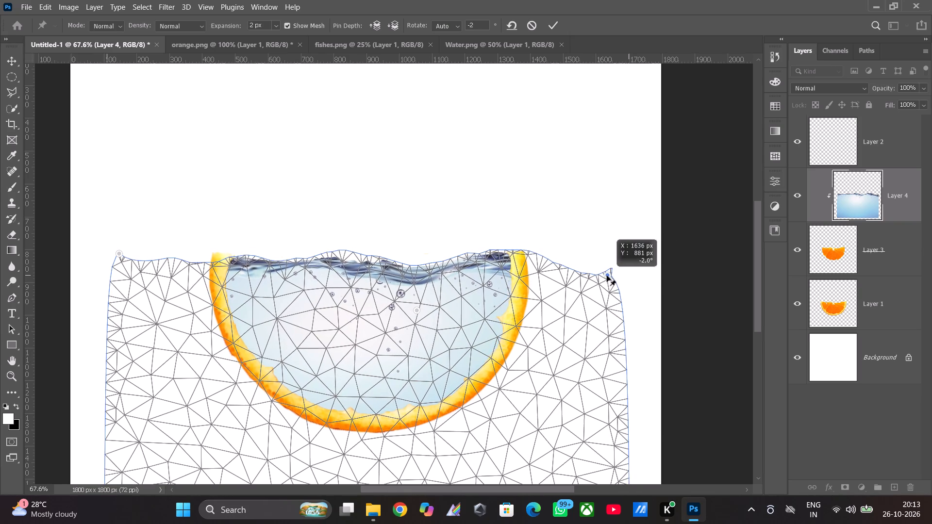
drag(607, 276, 539, 270)
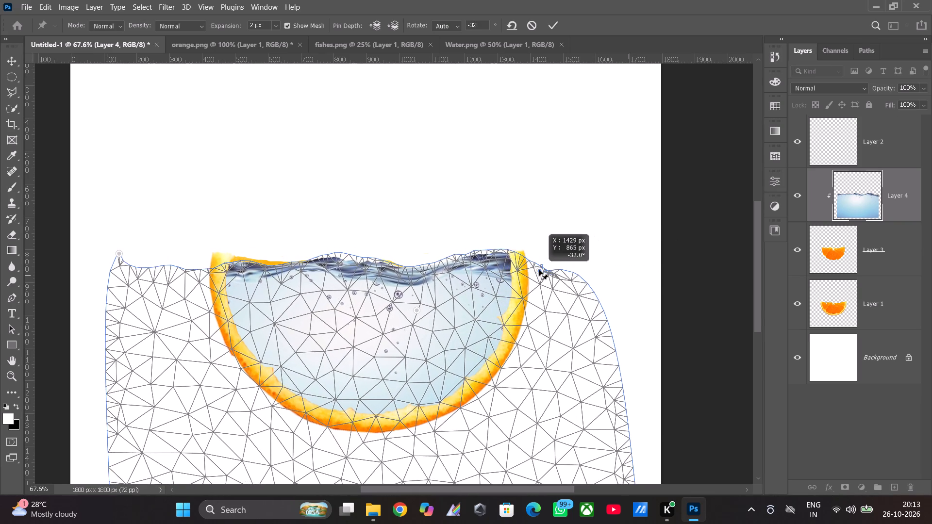
drag(539, 270, 544, 284)
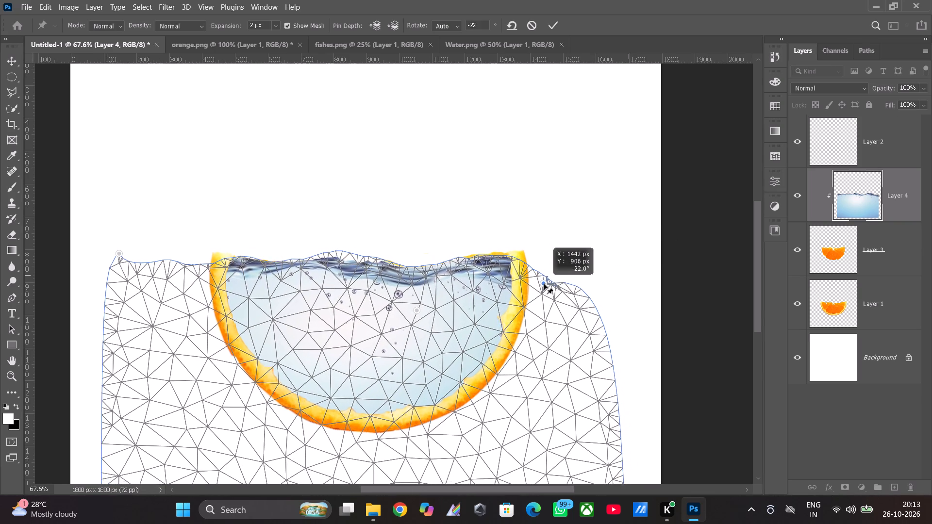
drag(544, 284, 544, 272)
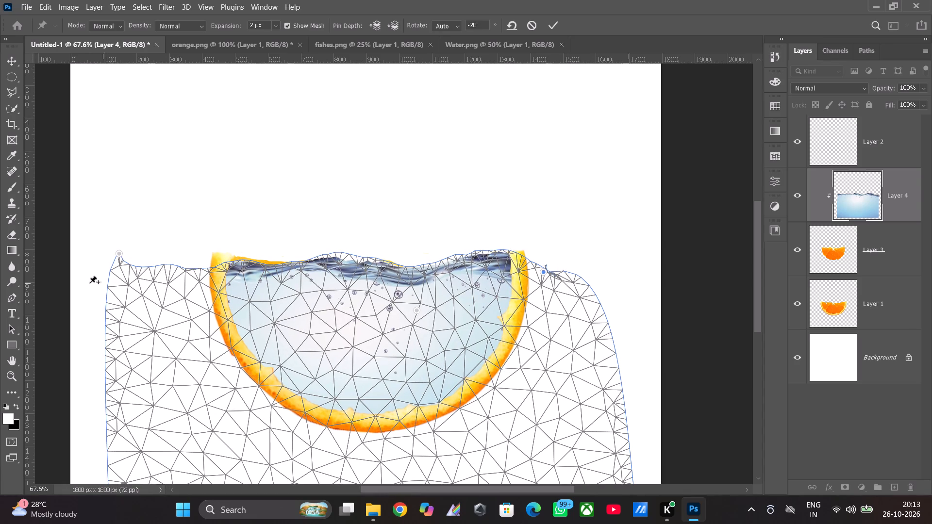
Add another pin beside the mesh's upper-left corner and pull it inward and up to about X 260, Y 790 px.
drag(126, 269, 128, 260)
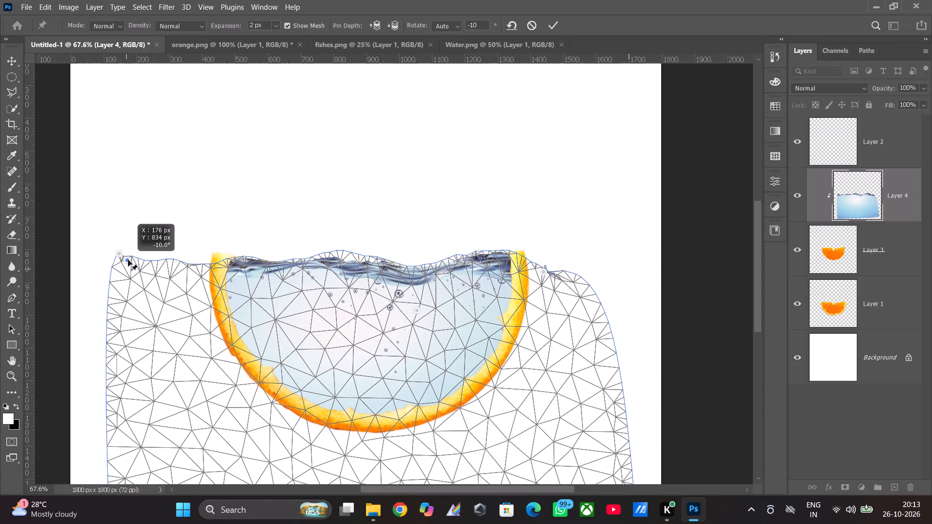
drag(128, 260, 155, 251)
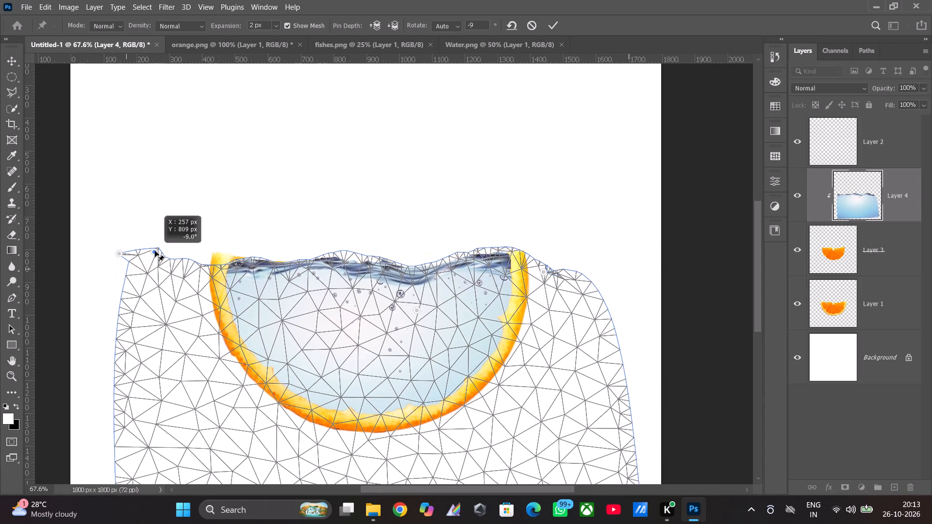
drag(155, 251, 157, 246)
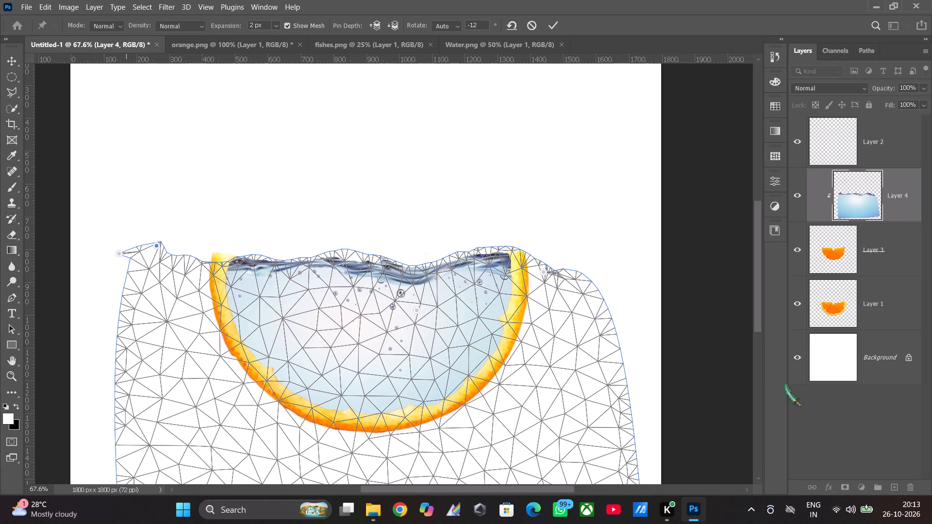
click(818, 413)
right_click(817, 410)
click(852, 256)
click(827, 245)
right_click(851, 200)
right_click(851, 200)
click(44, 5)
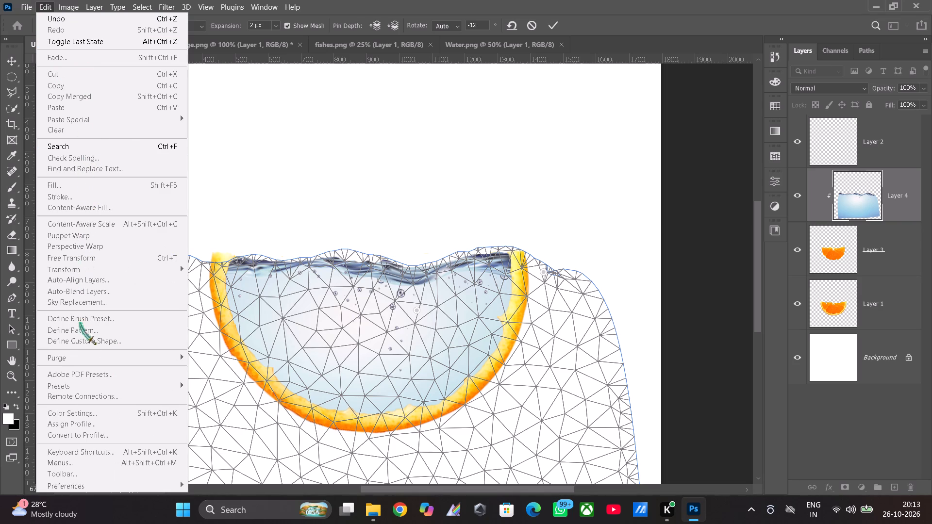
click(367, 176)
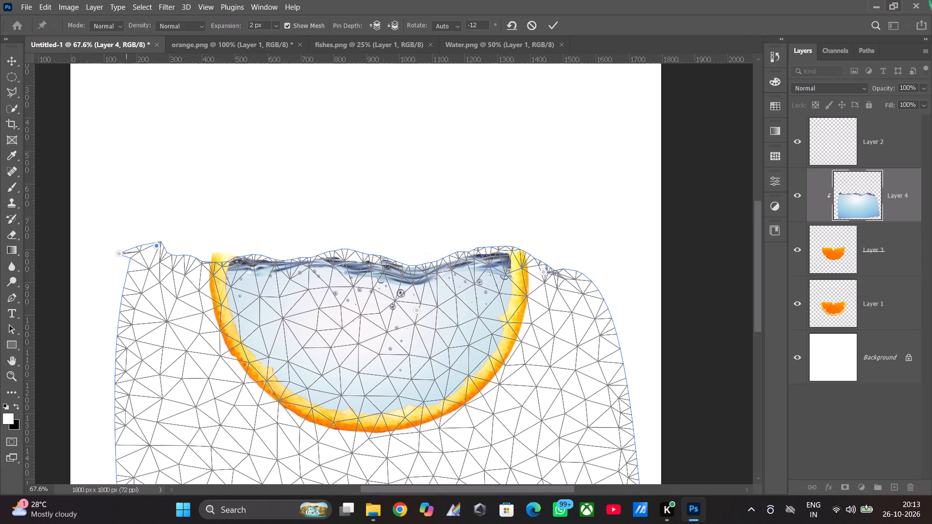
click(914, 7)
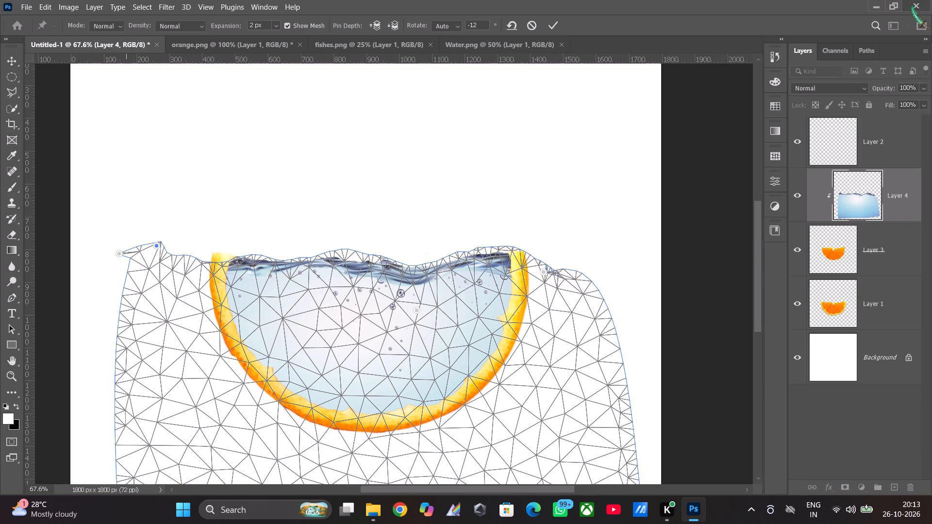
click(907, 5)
Apply the Puppet Warp to the Layer 4 water.
drag(554, 24, 553, 30)
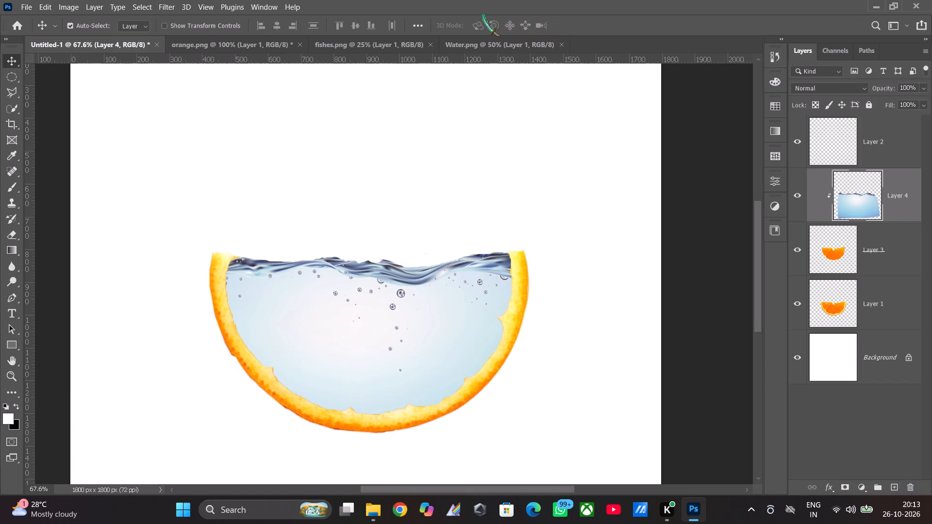
Rotate the Layer 4 water about 0.45° clockwise with Free Transform, keeping its scale at about 100%.
right_click(853, 196)
click(847, 178)
key(ctrl+t)
drag(109, 232, 110, 231)
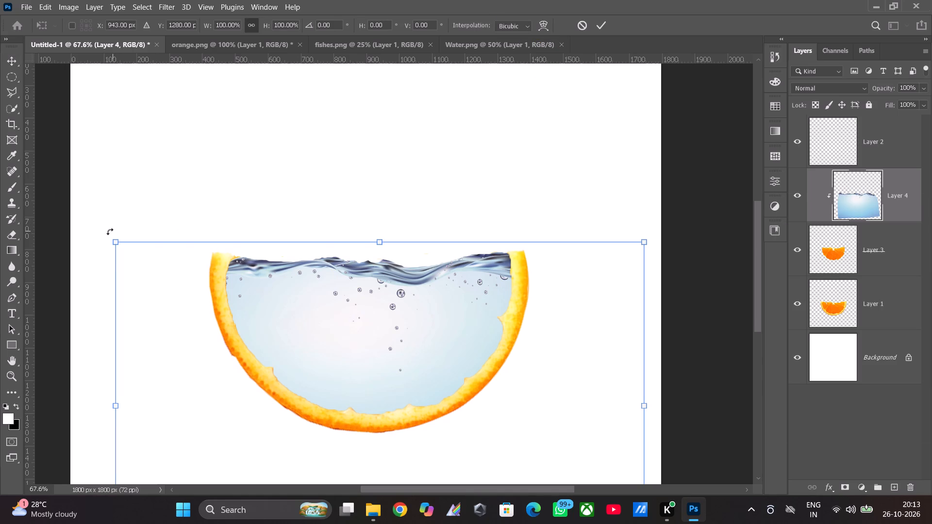
drag(110, 231, 109, 229)
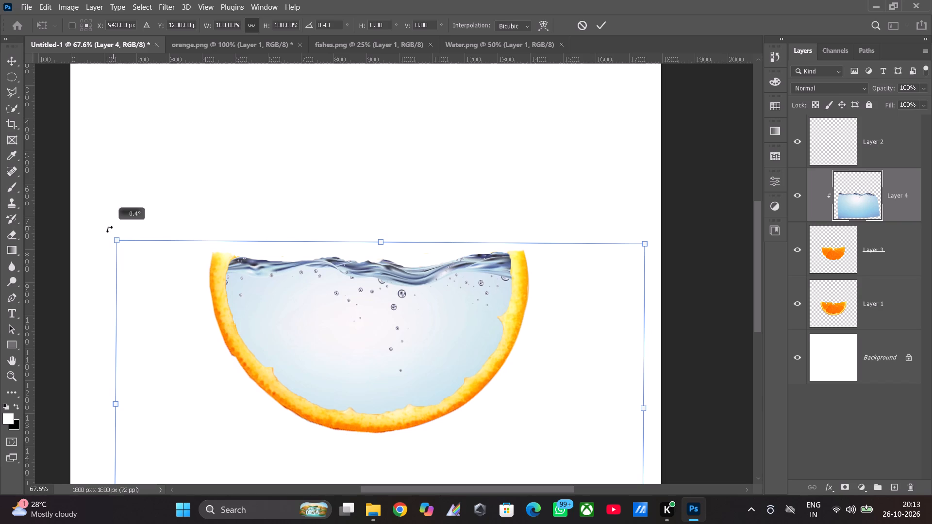
drag(109, 229, 96, 225)
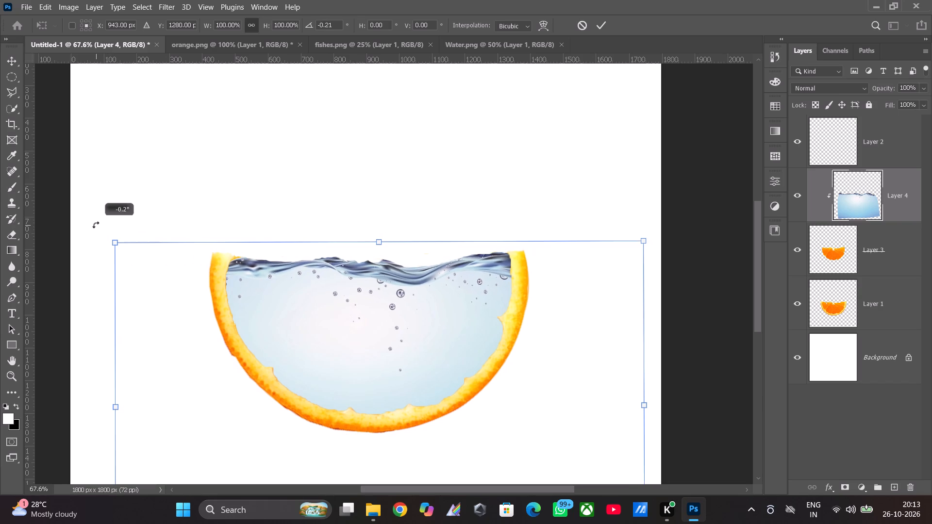
drag(96, 225, 99, 222)
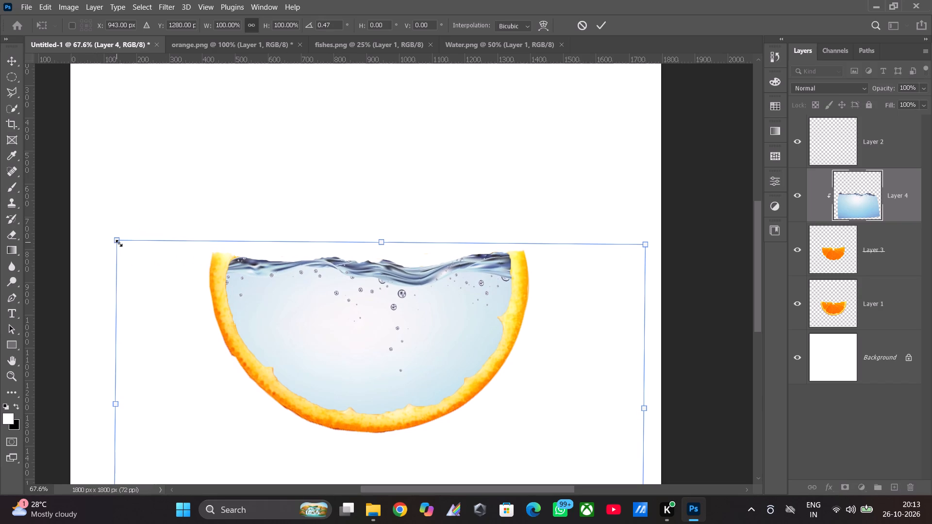
drag(119, 243, 116, 231)
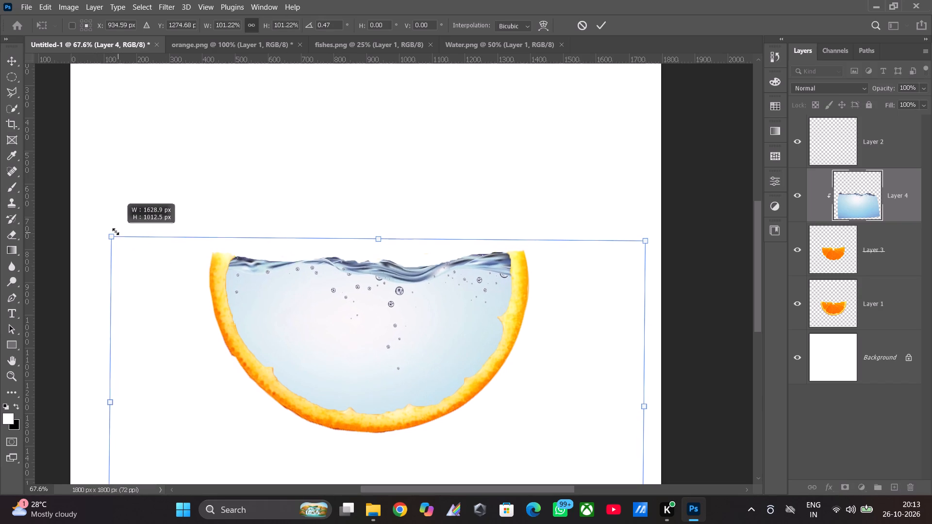
drag(116, 231, 123, 232)
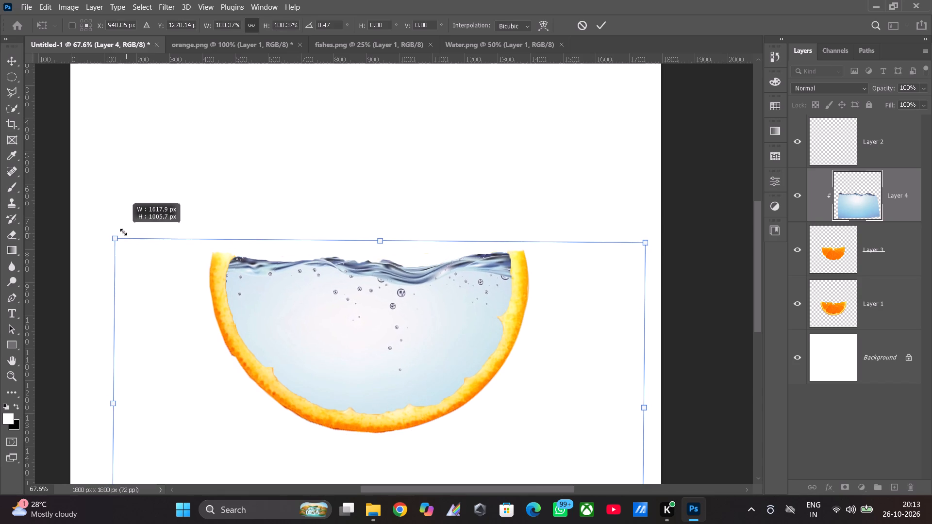
drag(123, 232, 124, 235)
click(115, 229)
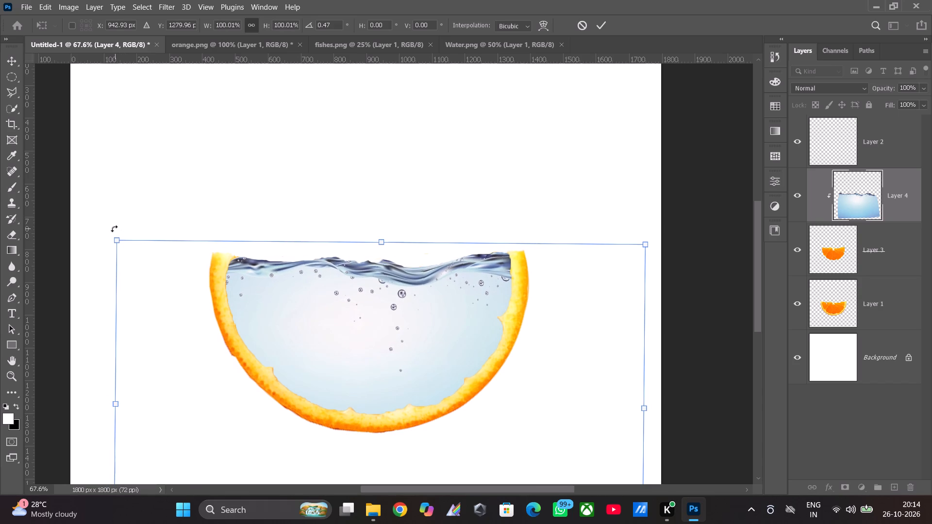
click(648, 231)
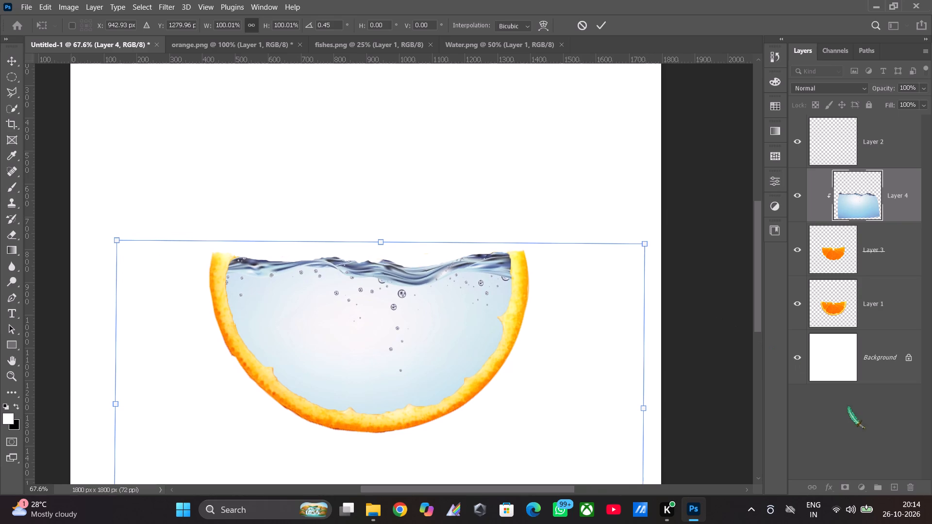
click(830, 430)
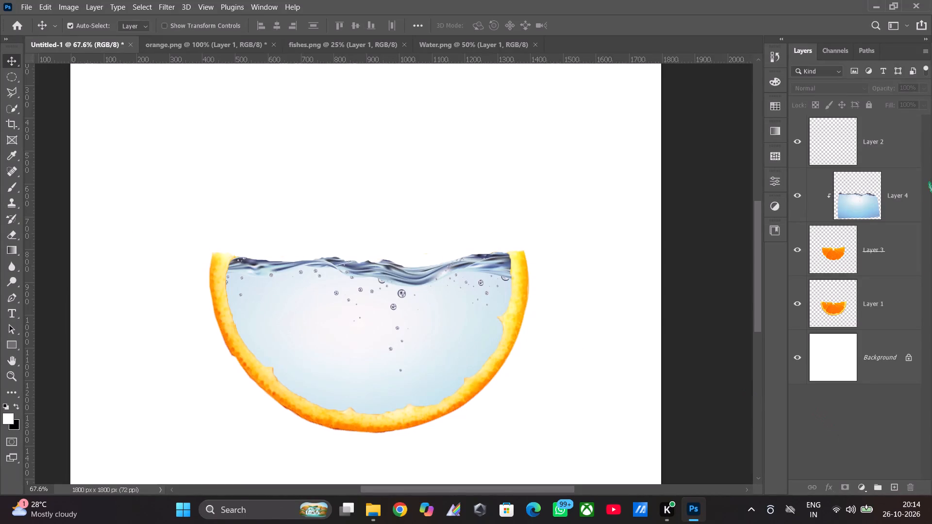
Check the blending options of the Layer 4 water.
right_click(851, 193)
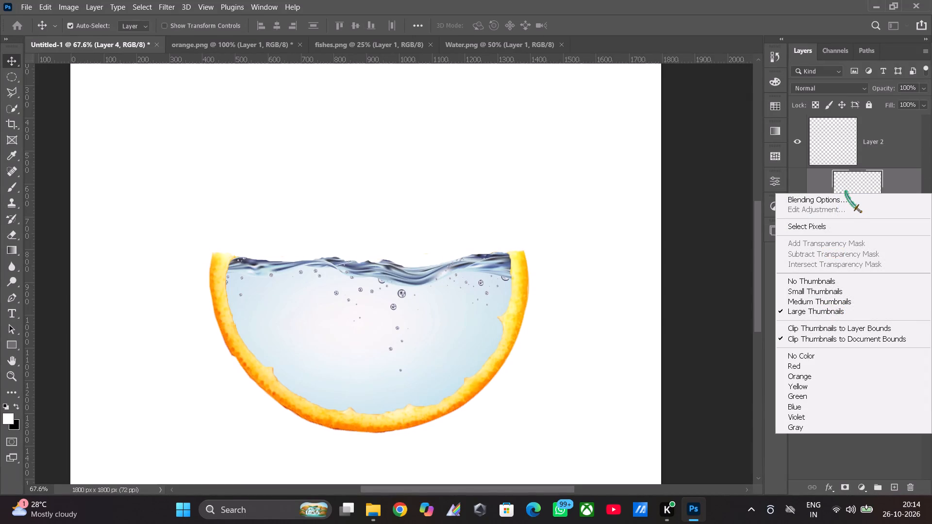
scroll(862, 355, down, 2)
right_click(860, 172)
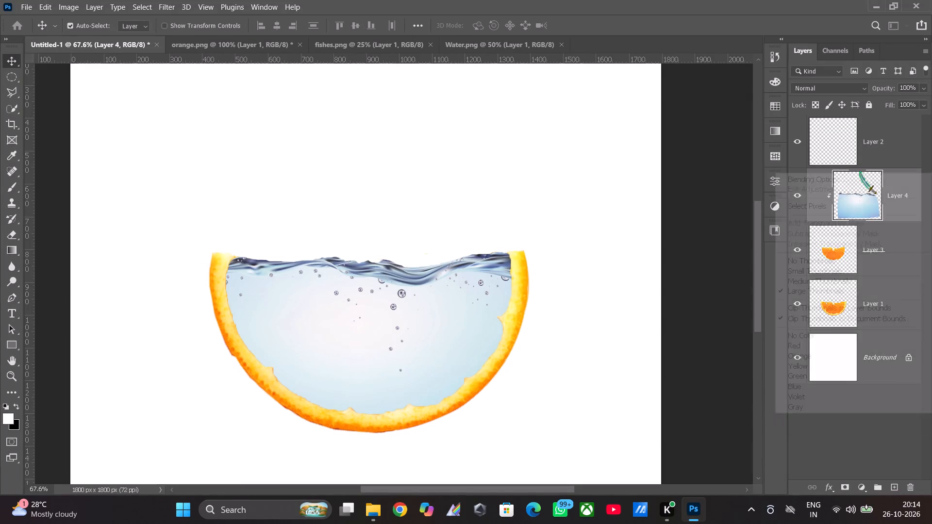
click(837, 179)
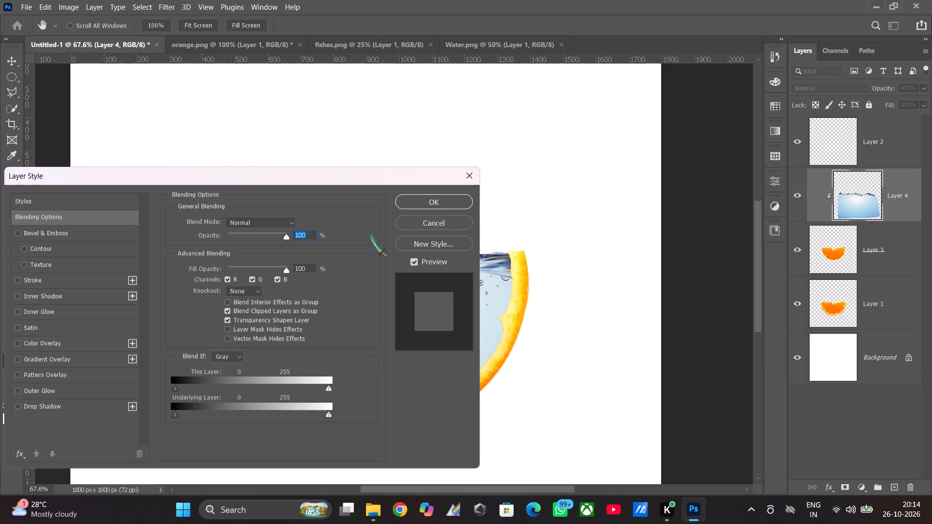
click(445, 204)
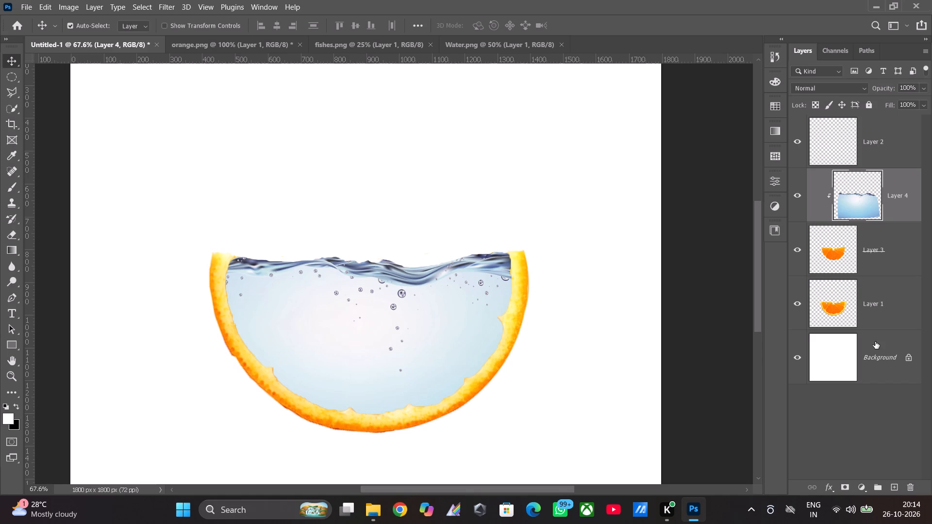
Warp the Layer 4 water by pulling its upper-left corner inward and up to about X 320, Y 735 px.
click(41, 1)
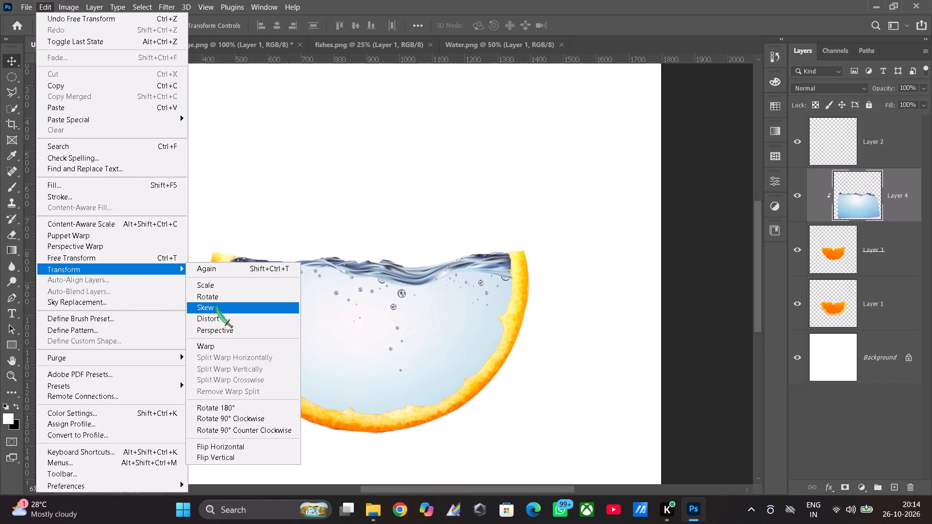
click(231, 346)
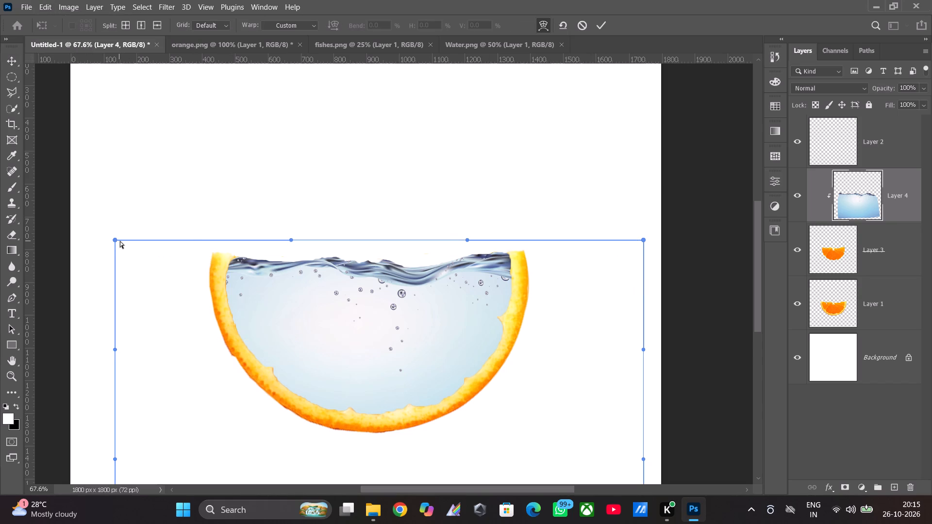
drag(115, 243, 111, 234)
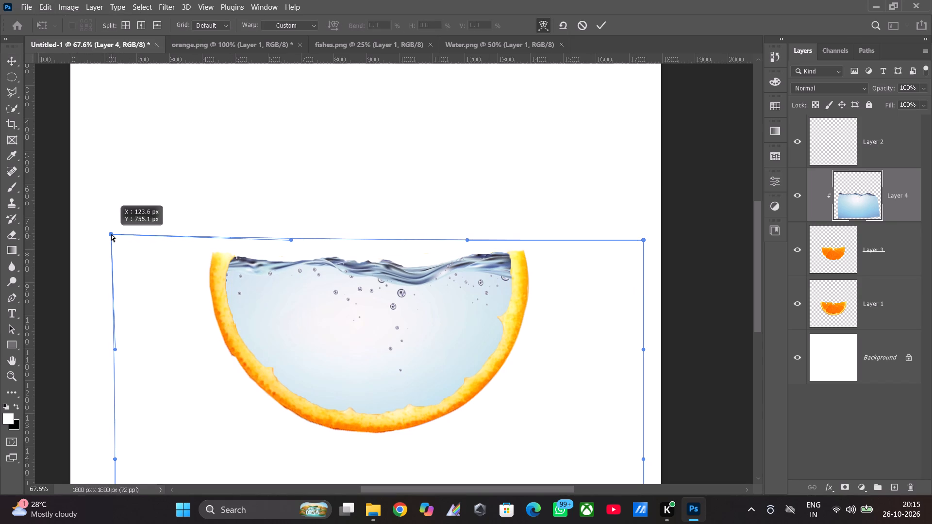
drag(111, 234, 110, 240)
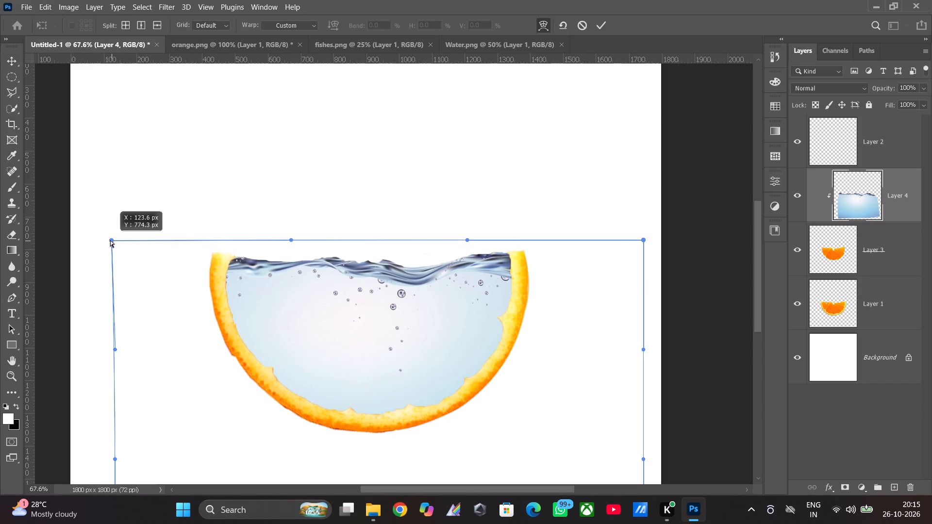
drag(110, 240, 168, 236)
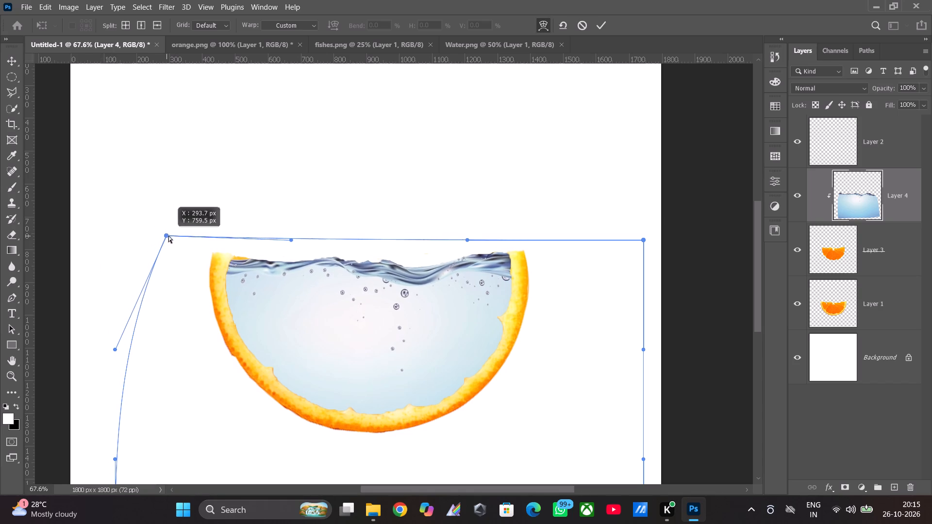
drag(168, 236, 176, 227)
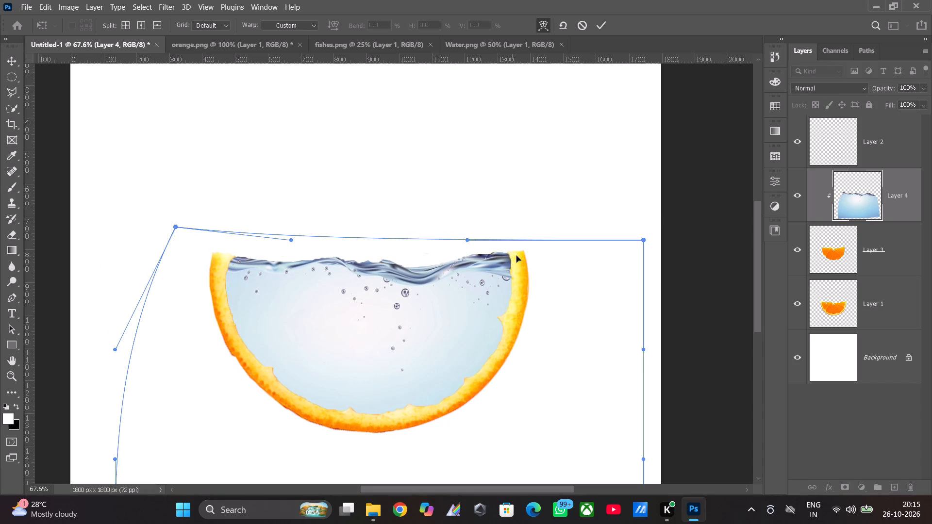
click(877, 428)
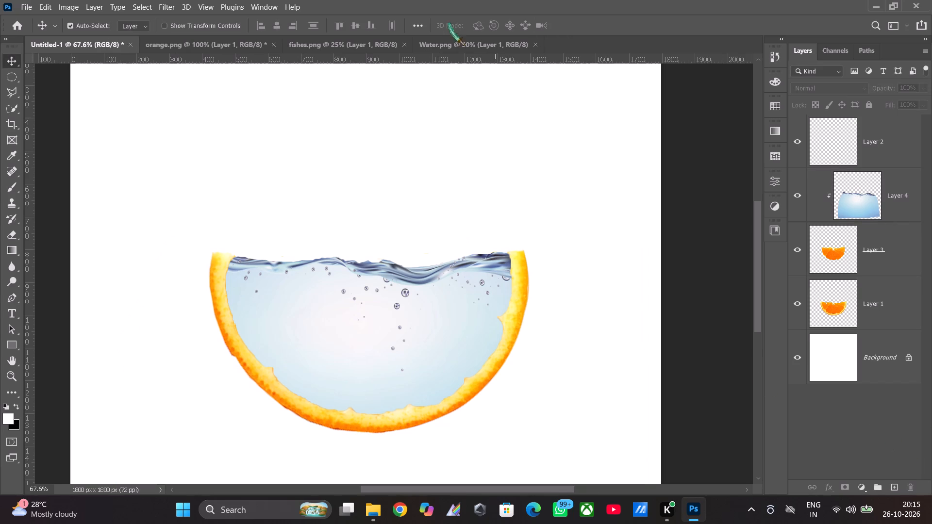
In fishes.png, outline the head-down fish at the top centre of the image with the Polygonal Lasso and cut it out.
click(453, 40)
click(344, 45)
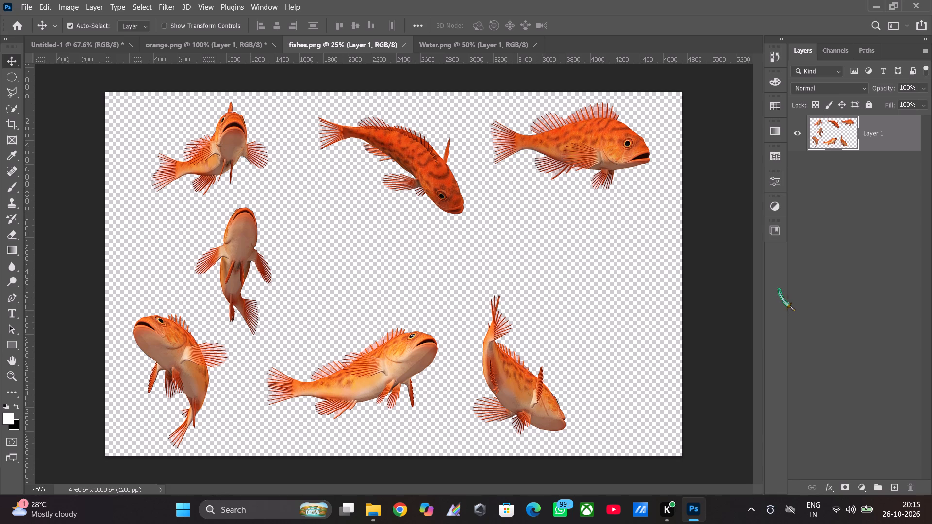
click(3, 95)
drag(357, 189, 343, 188)
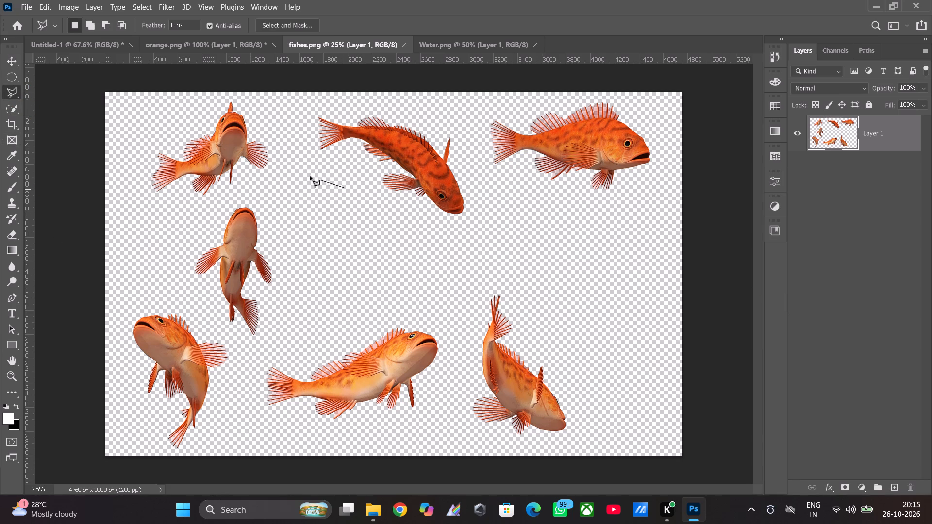
drag(294, 158, 293, 147)
drag(290, 110, 310, 104)
drag(320, 101, 337, 101)
drag(394, 107, 414, 111)
drag(430, 112, 445, 117)
drag(464, 126, 468, 132)
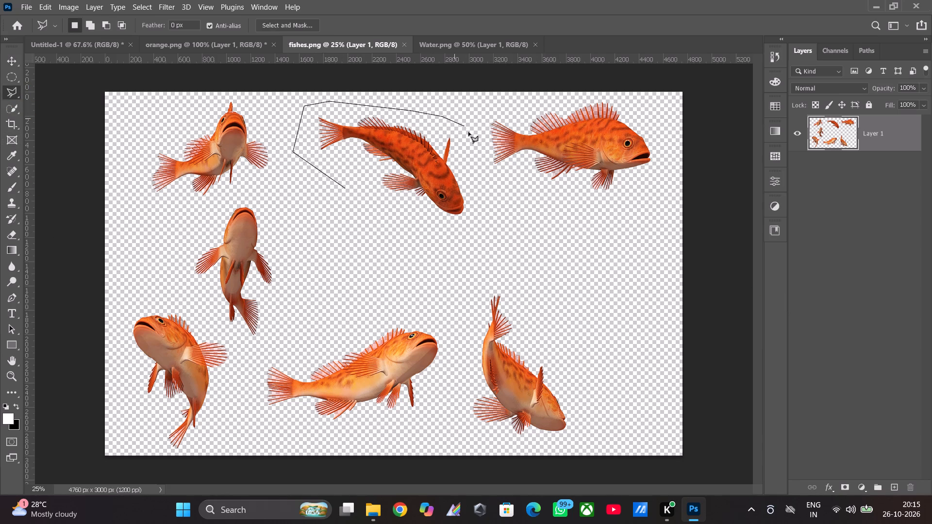
drag(468, 132, 478, 150)
drag(486, 180, 486, 189)
drag(486, 213, 483, 219)
drag(463, 238, 450, 241)
drag(434, 239, 406, 235)
drag(388, 228, 374, 218)
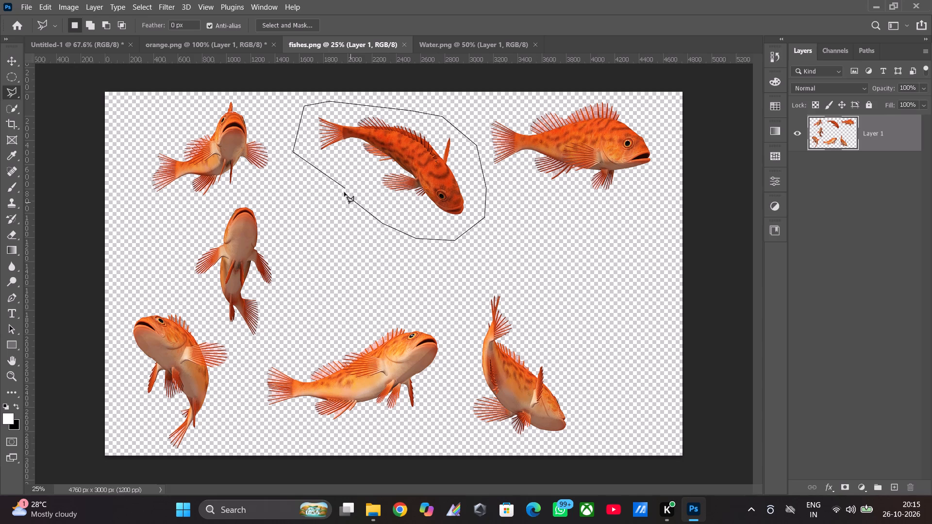
click(346, 187)
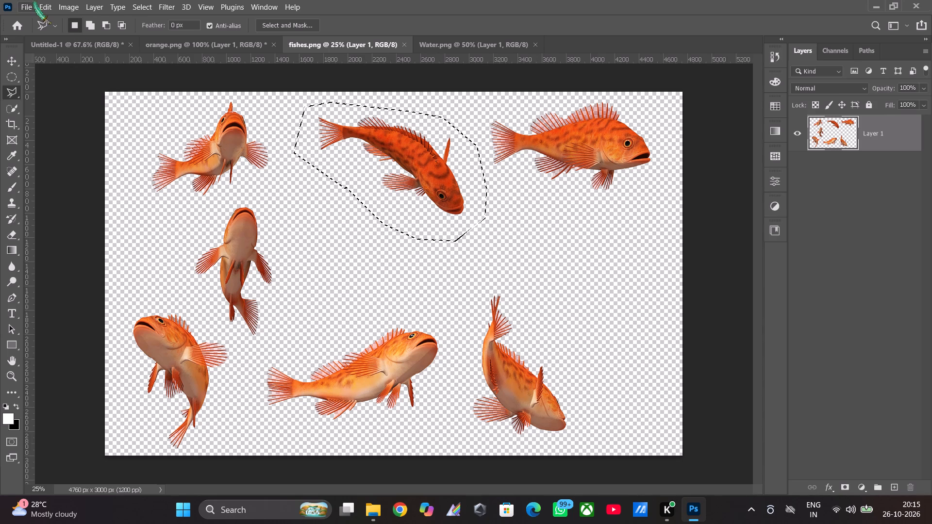
click(41, 4)
click(90, 74)
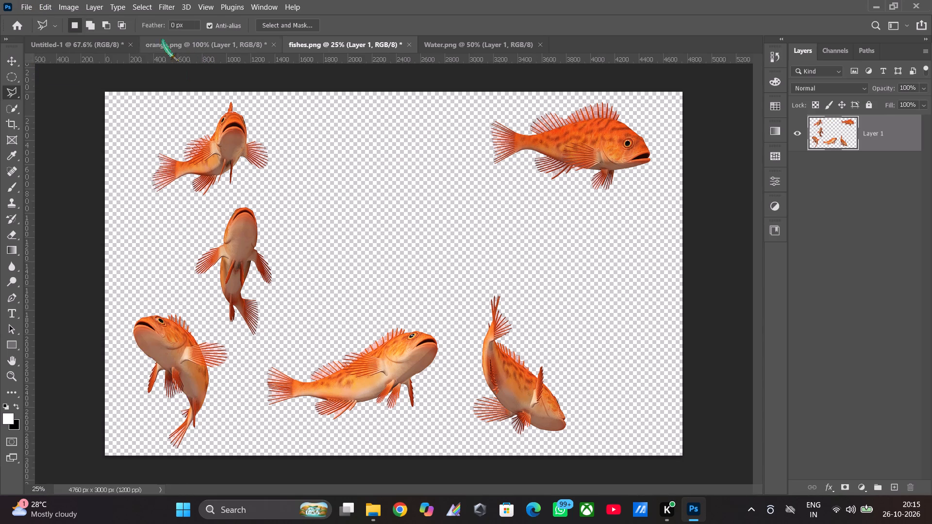
Paste the cut fish in place in the Untitled-1 document.
click(112, 48)
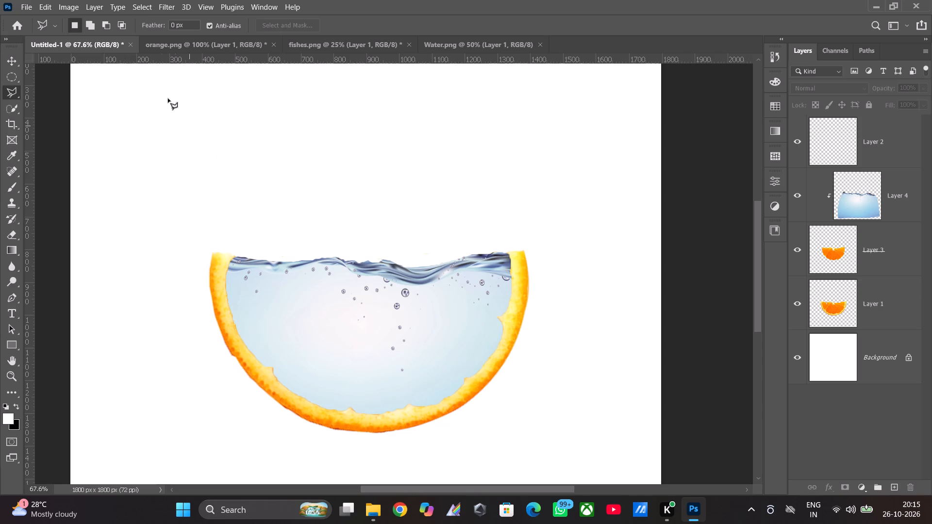
click(39, 4)
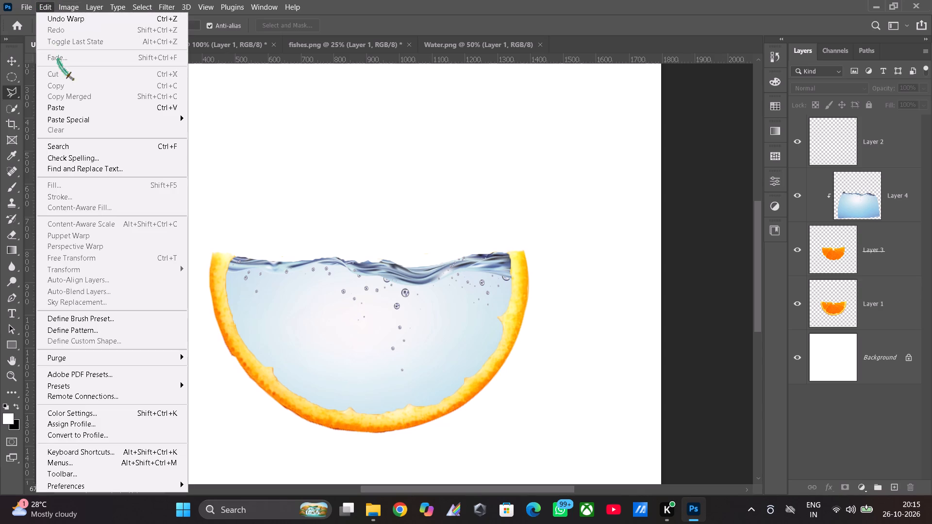
click(71, 118)
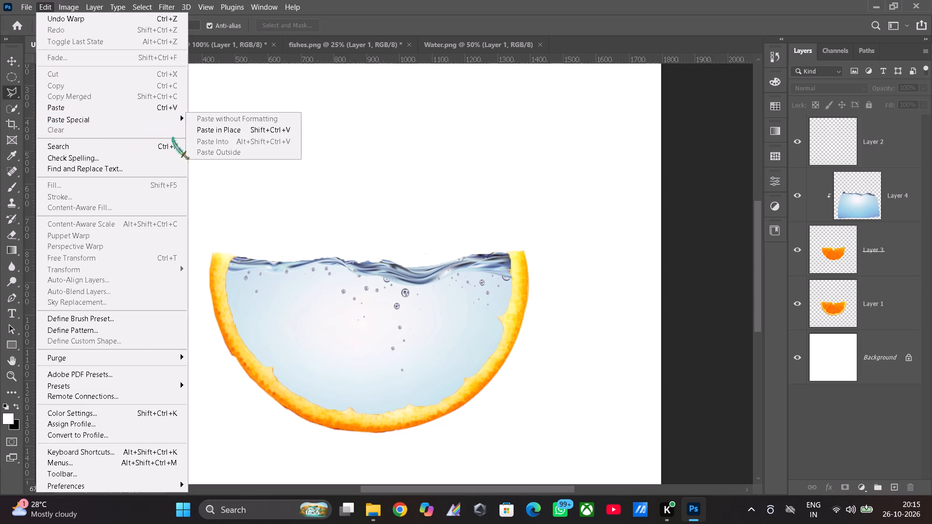
click(229, 133)
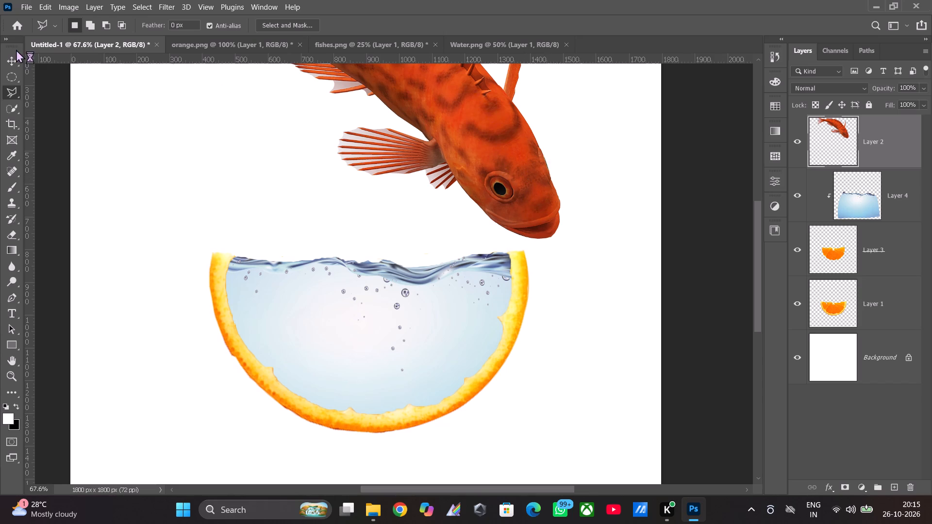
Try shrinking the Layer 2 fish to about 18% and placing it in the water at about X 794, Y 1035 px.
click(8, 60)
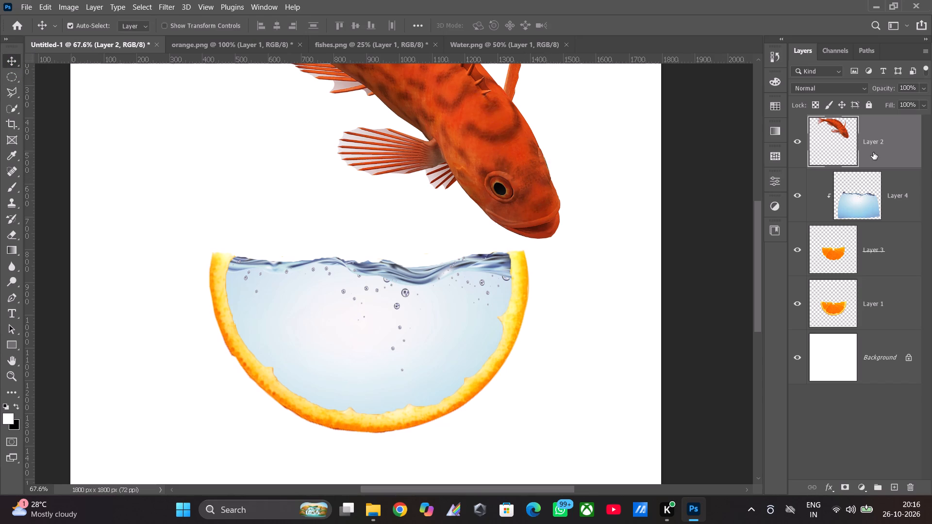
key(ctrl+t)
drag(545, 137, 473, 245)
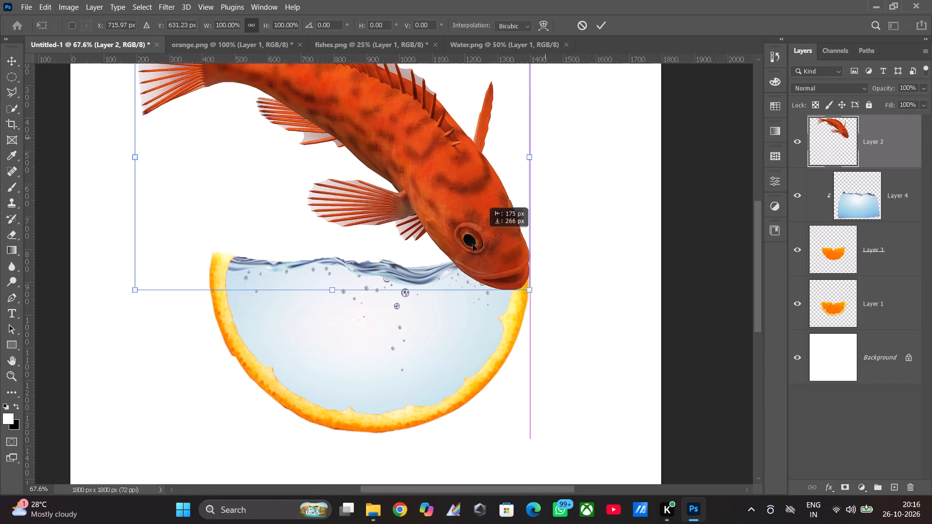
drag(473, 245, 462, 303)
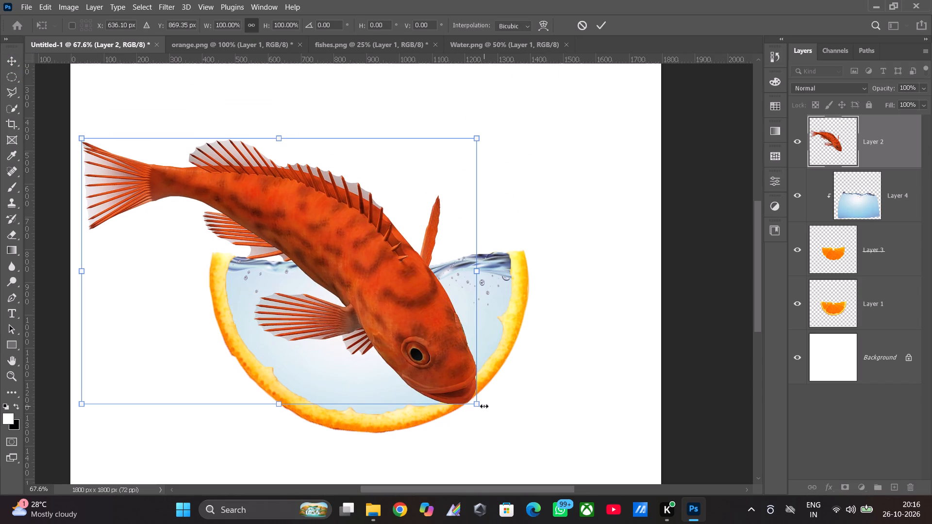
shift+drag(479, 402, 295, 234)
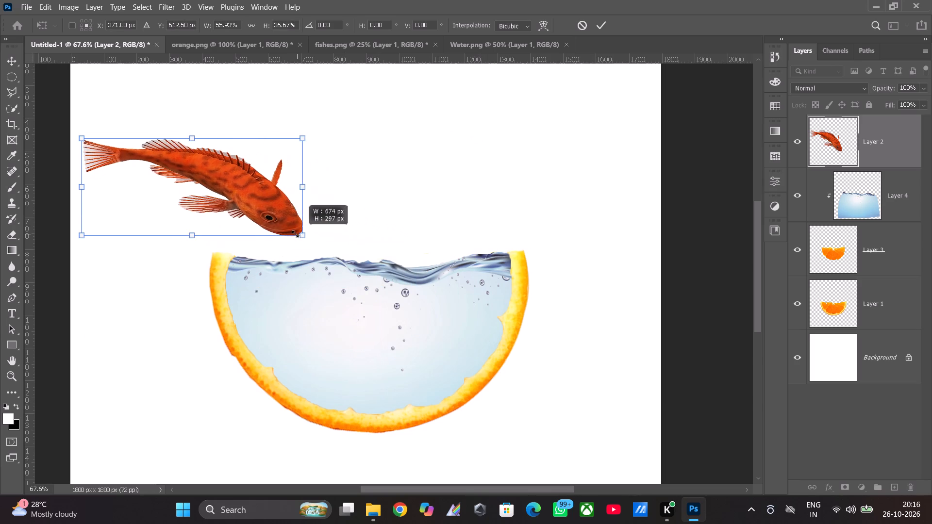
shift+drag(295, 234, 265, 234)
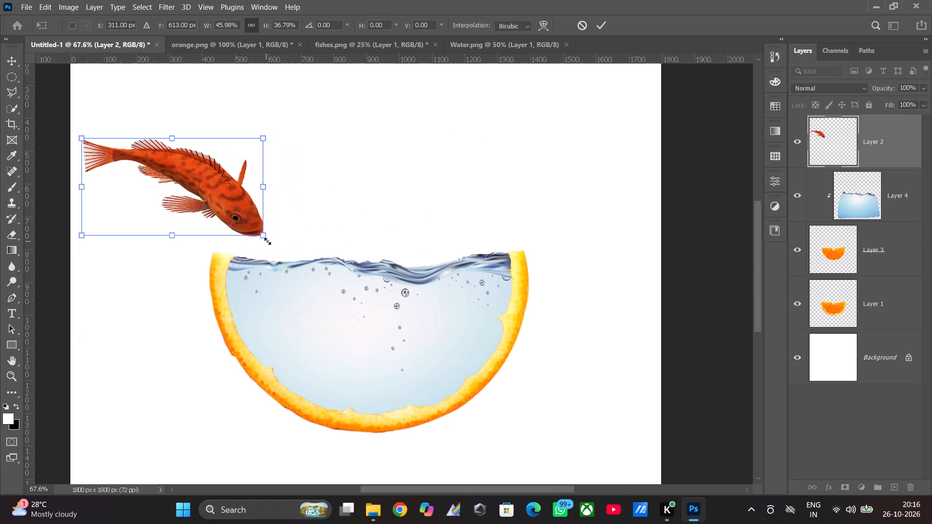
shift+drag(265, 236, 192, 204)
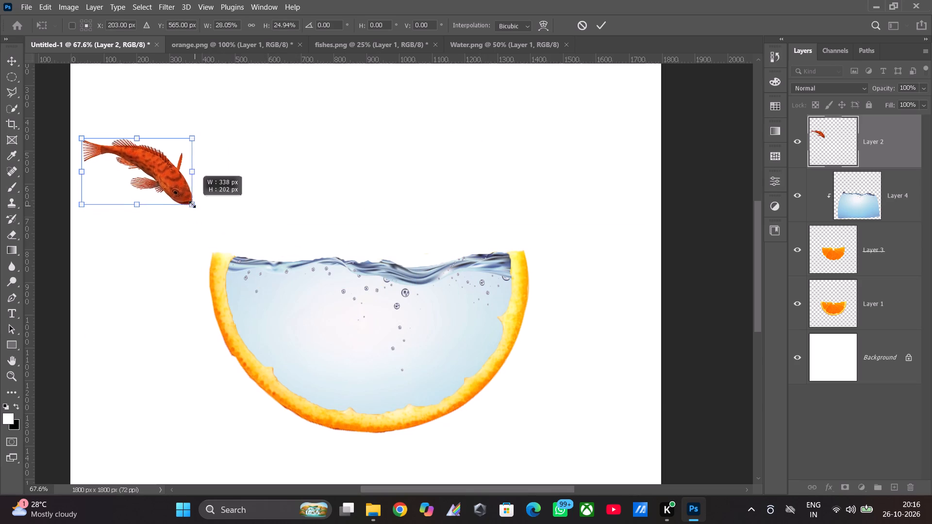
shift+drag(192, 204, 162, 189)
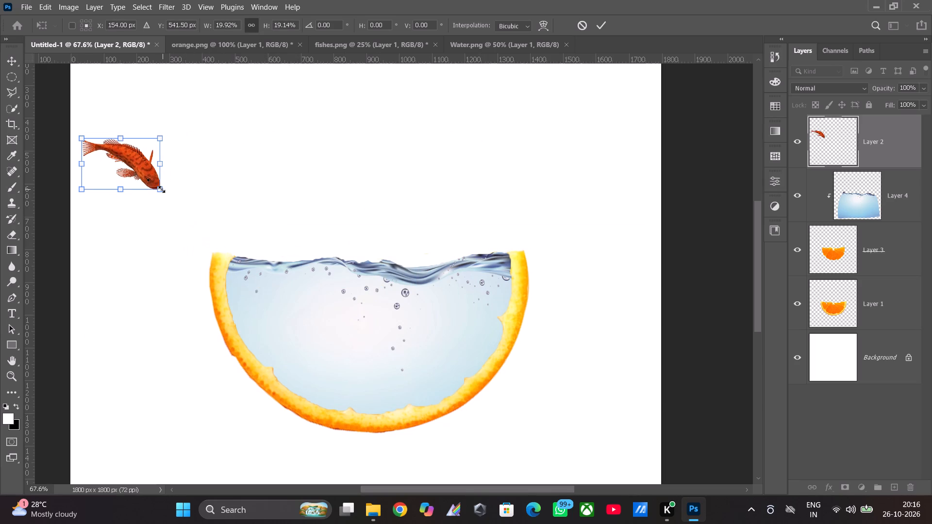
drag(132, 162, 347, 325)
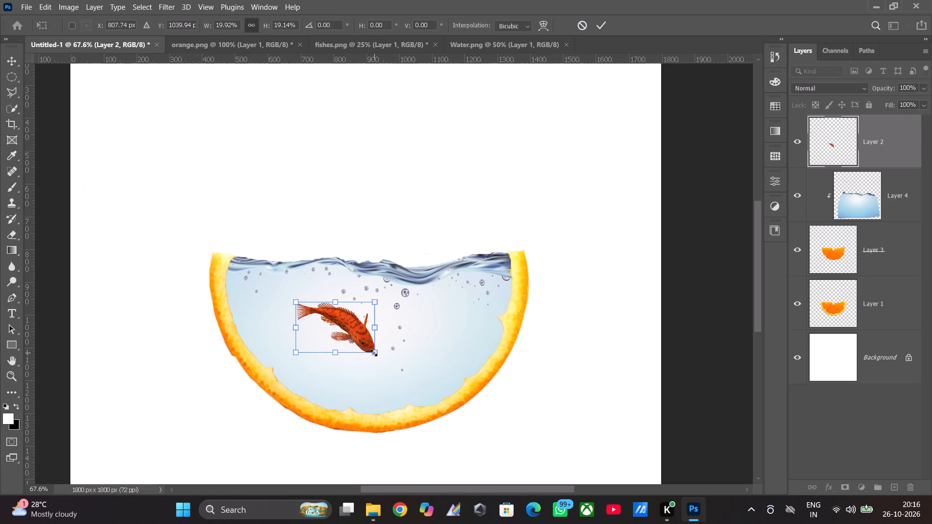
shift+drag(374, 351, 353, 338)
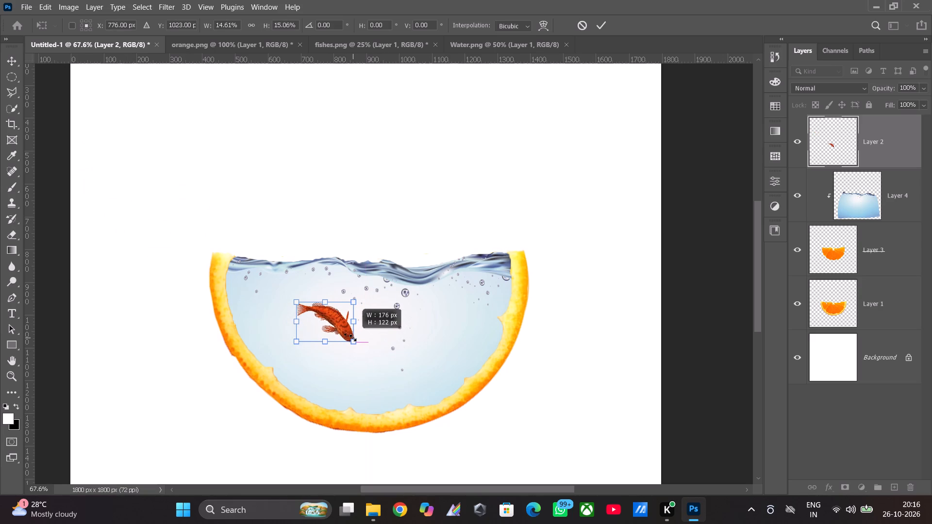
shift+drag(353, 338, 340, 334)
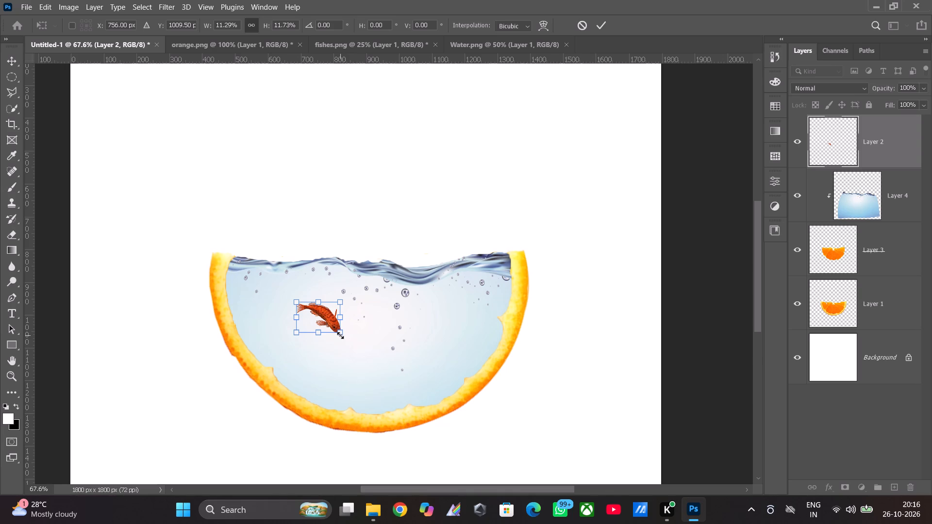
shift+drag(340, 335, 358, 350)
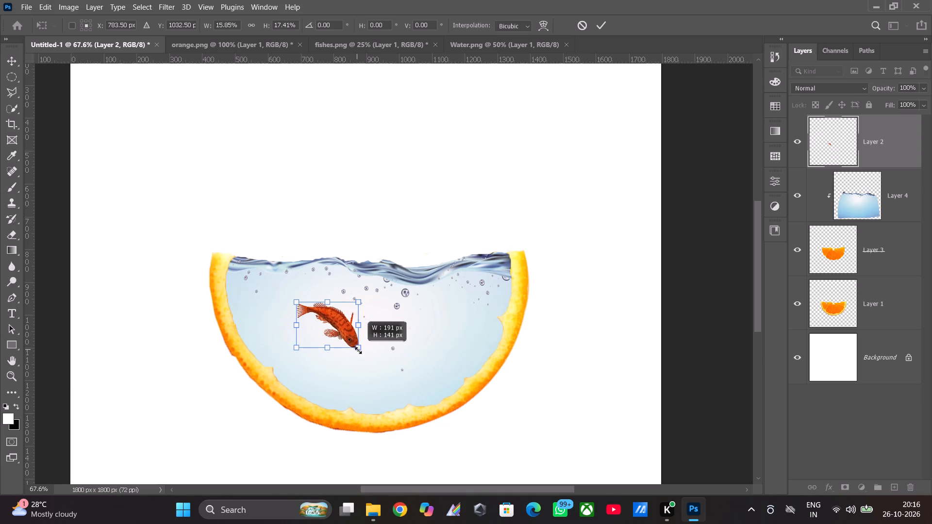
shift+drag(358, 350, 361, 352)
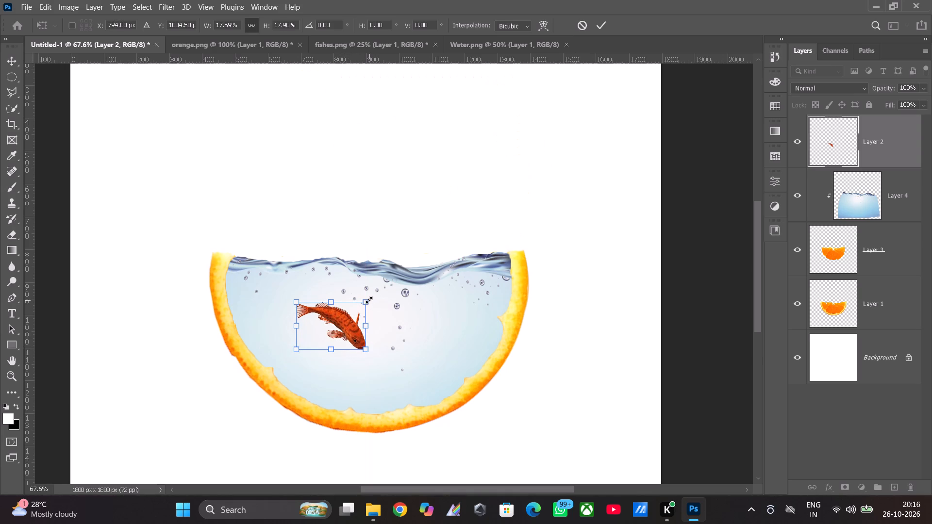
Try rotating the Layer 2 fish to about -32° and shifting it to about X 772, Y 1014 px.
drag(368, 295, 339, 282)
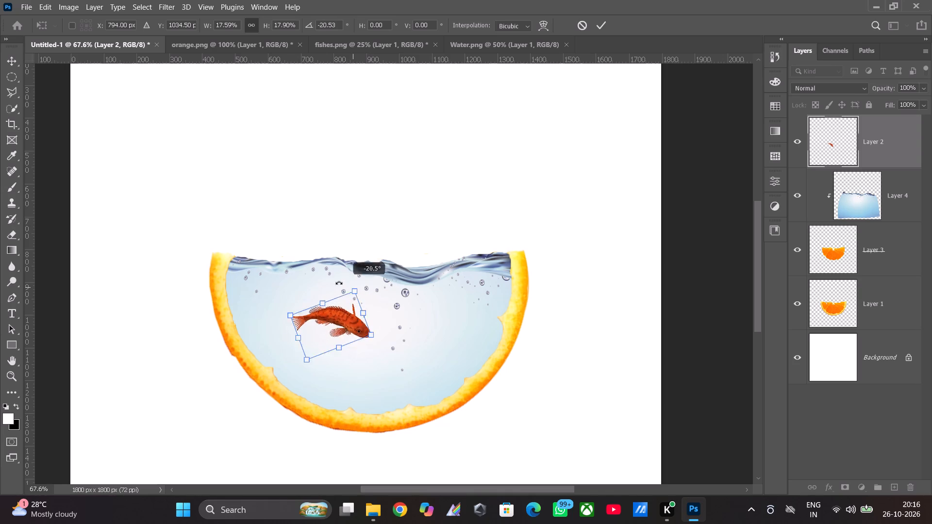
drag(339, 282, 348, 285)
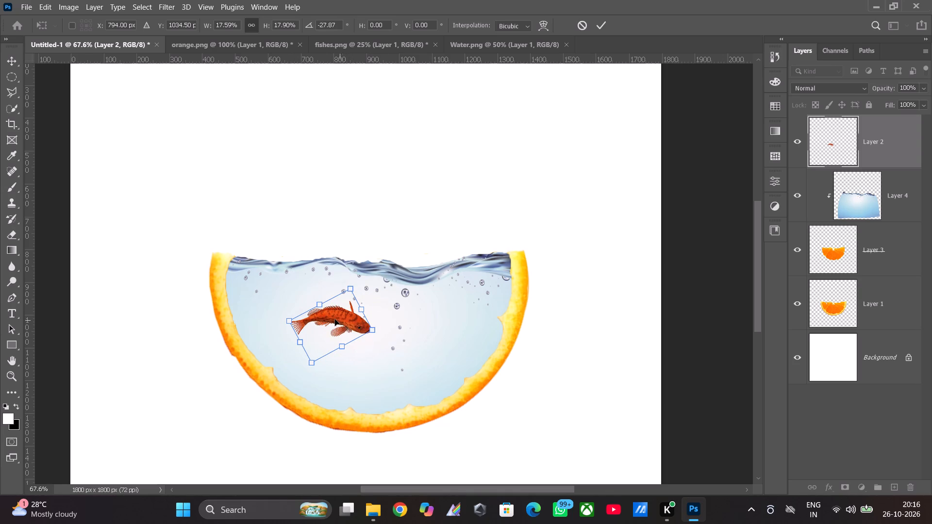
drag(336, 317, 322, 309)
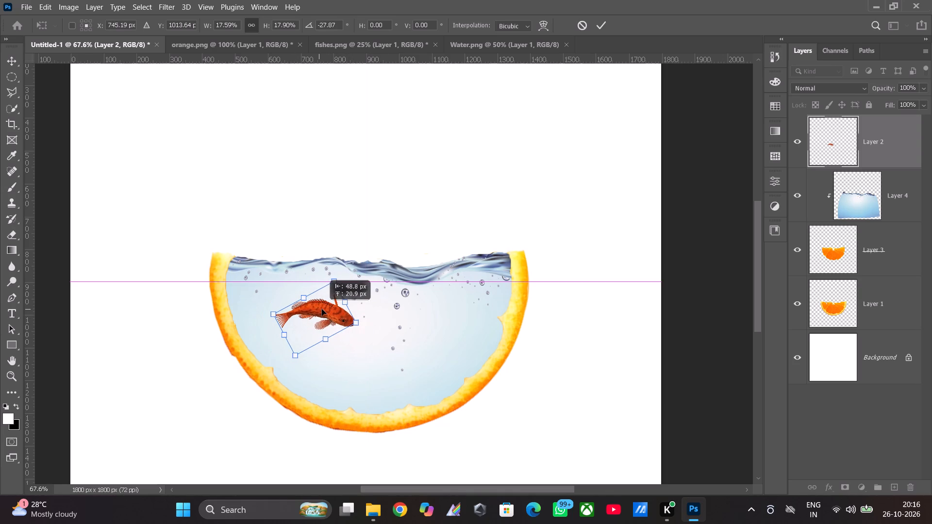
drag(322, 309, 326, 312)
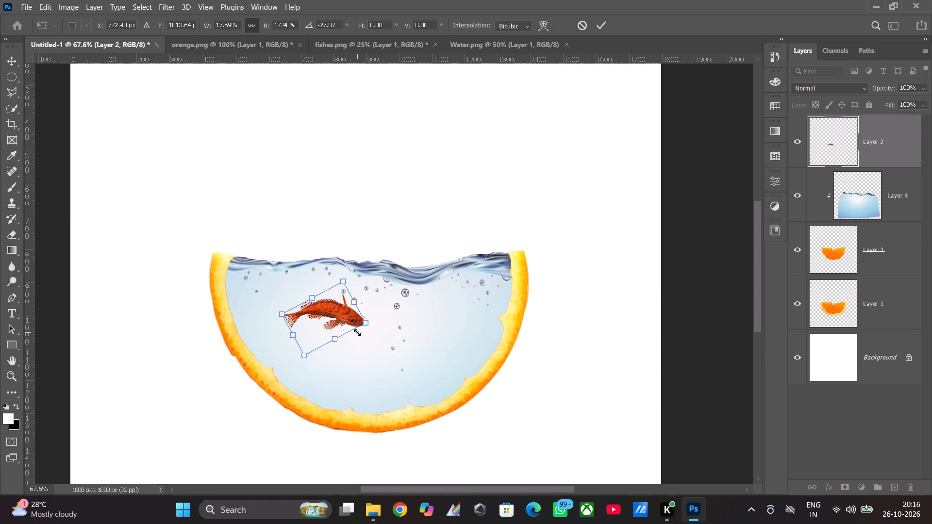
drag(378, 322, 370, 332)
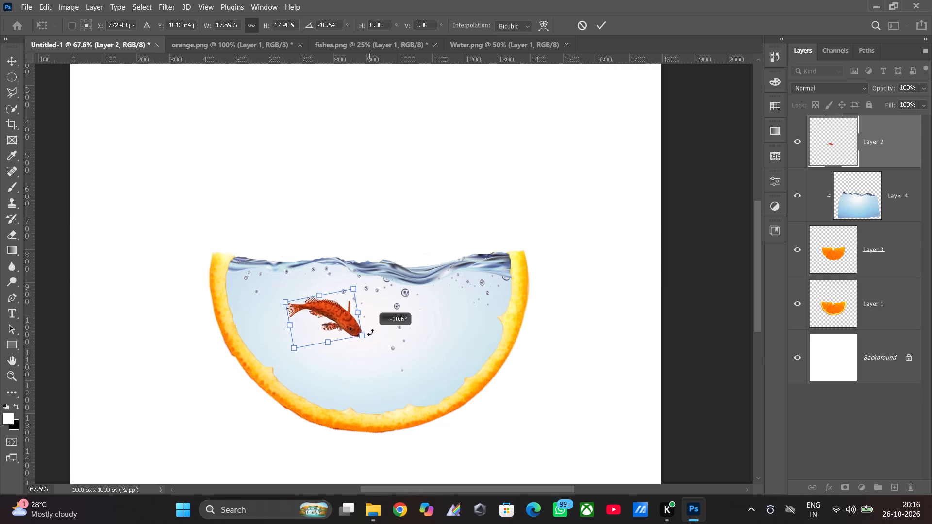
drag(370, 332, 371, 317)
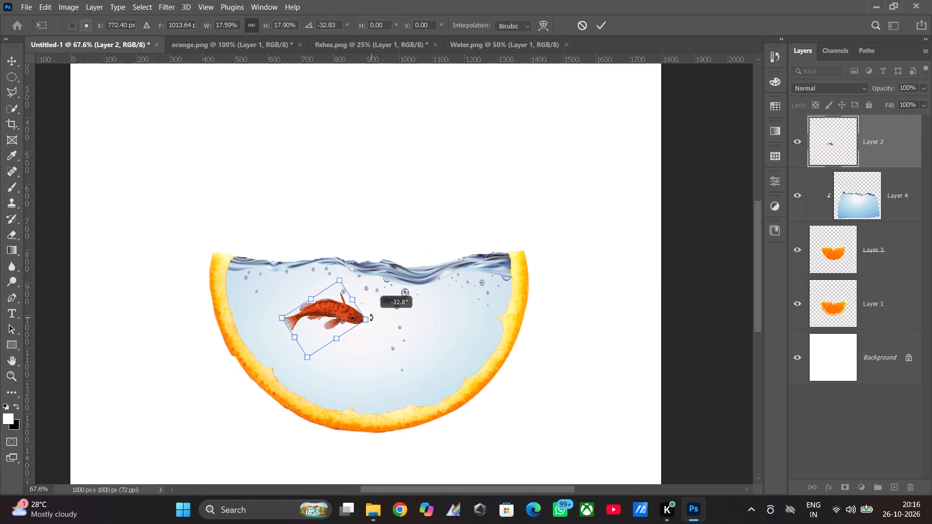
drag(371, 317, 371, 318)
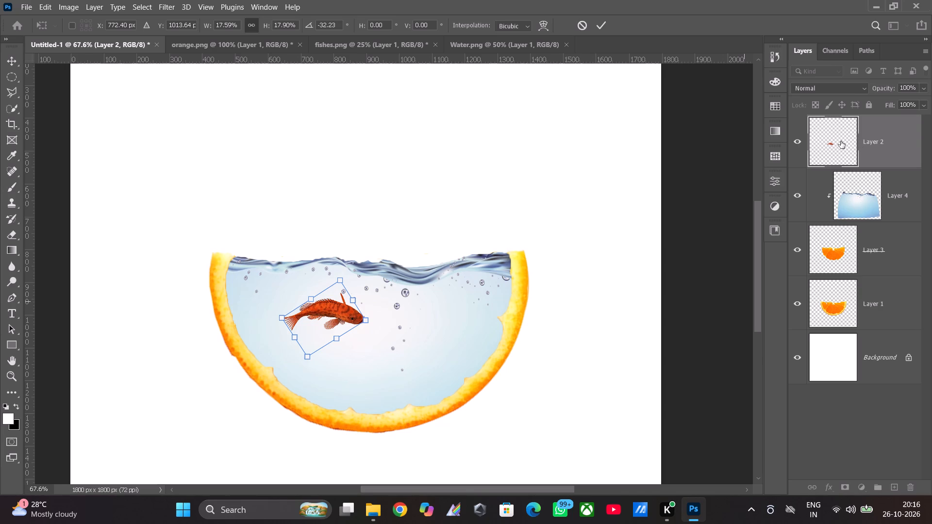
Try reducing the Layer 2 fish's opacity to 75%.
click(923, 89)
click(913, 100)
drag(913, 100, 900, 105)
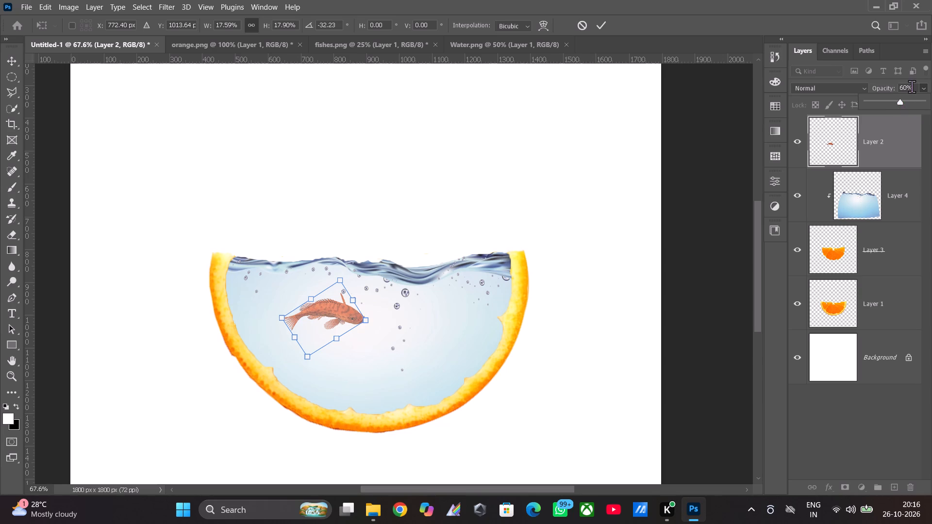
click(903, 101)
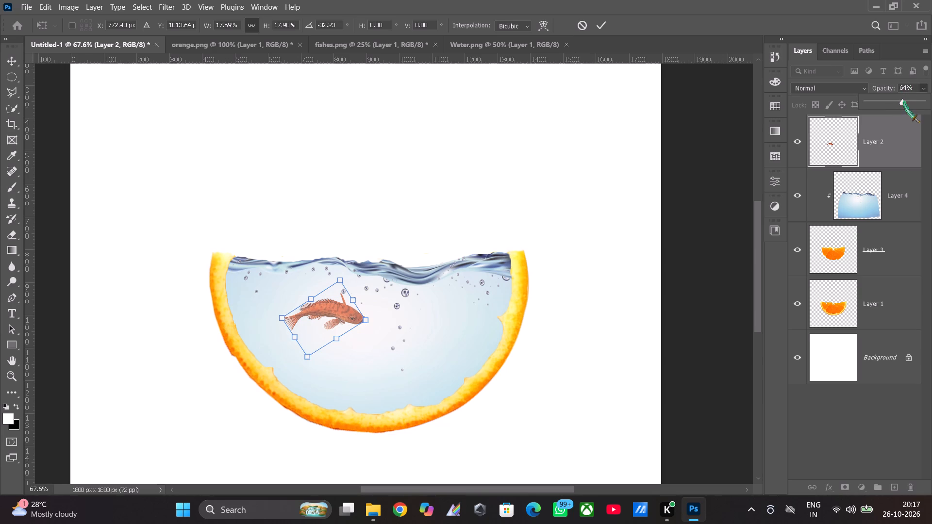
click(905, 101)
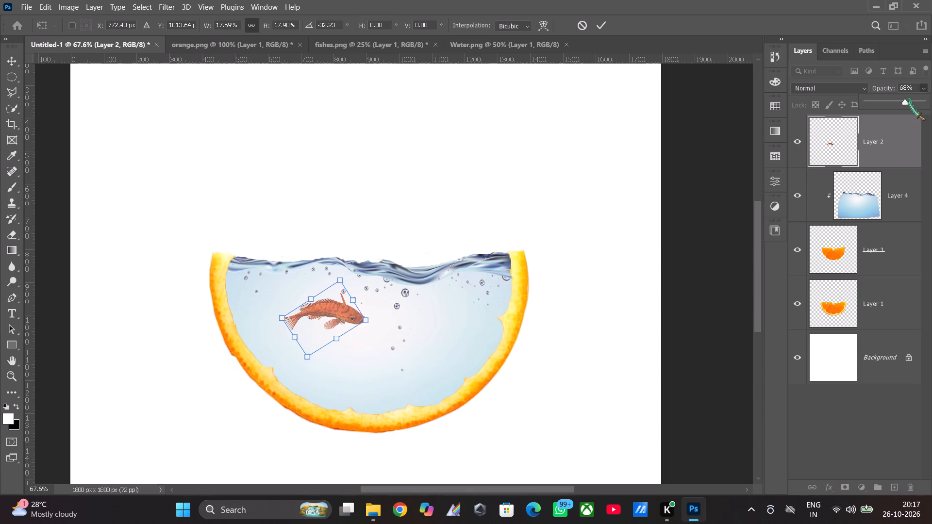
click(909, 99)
In fishes.png, outline the fish at the bottom centre of the image with the Polygonal Lasso and cut it out.
click(511, 47)
click(391, 49)
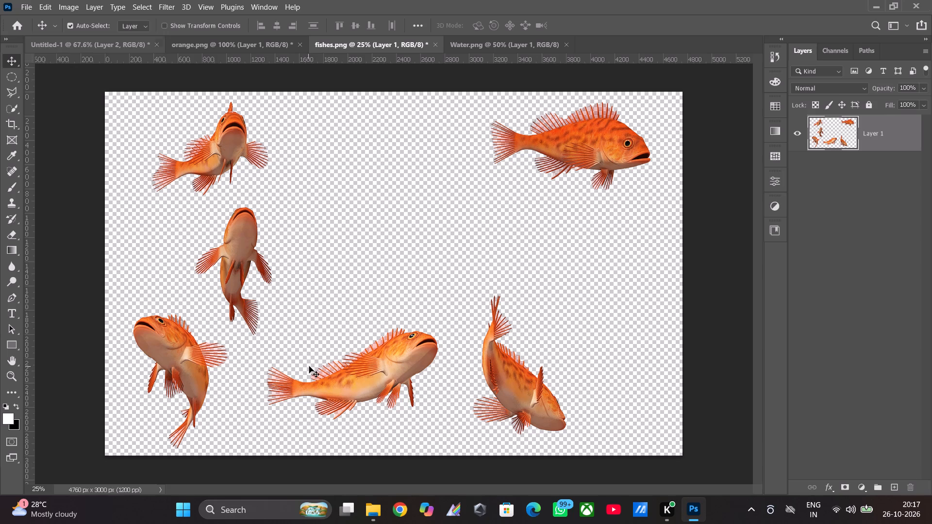
click(13, 92)
drag(269, 349, 276, 349)
drag(352, 320, 387, 315)
drag(428, 307, 428, 307)
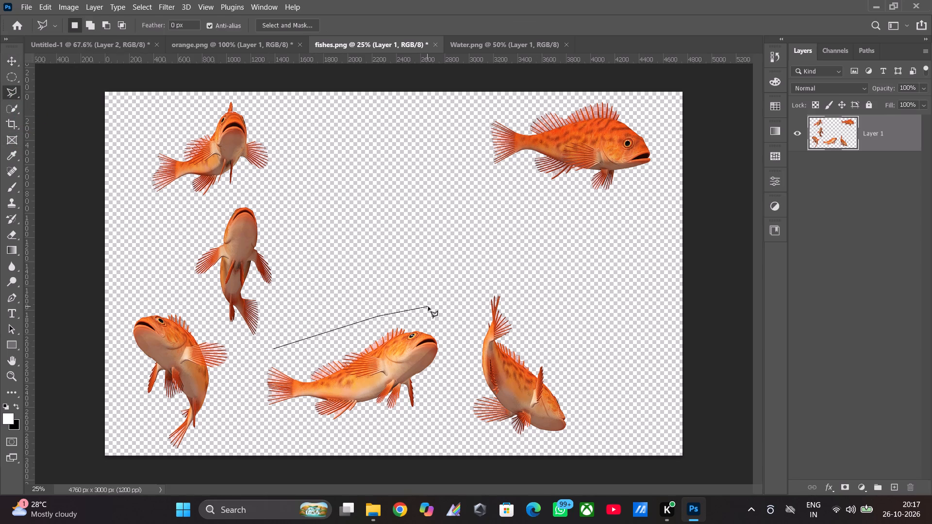
drag(428, 307, 431, 321)
drag(449, 344, 452, 355)
drag(447, 386, 444, 409)
drag(412, 435, 383, 446)
drag(319, 445, 307, 442)
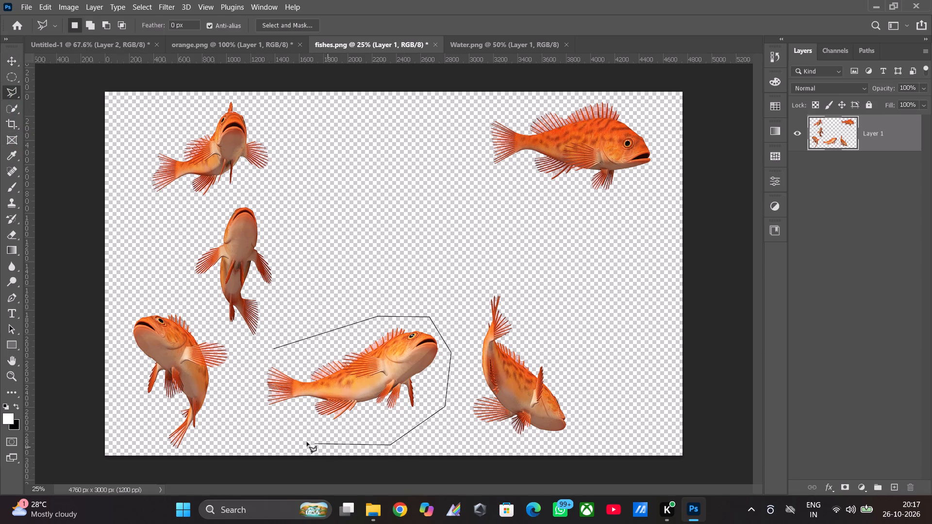
drag(307, 442, 298, 440)
drag(262, 424, 246, 407)
drag(244, 372, 254, 357)
click(278, 348)
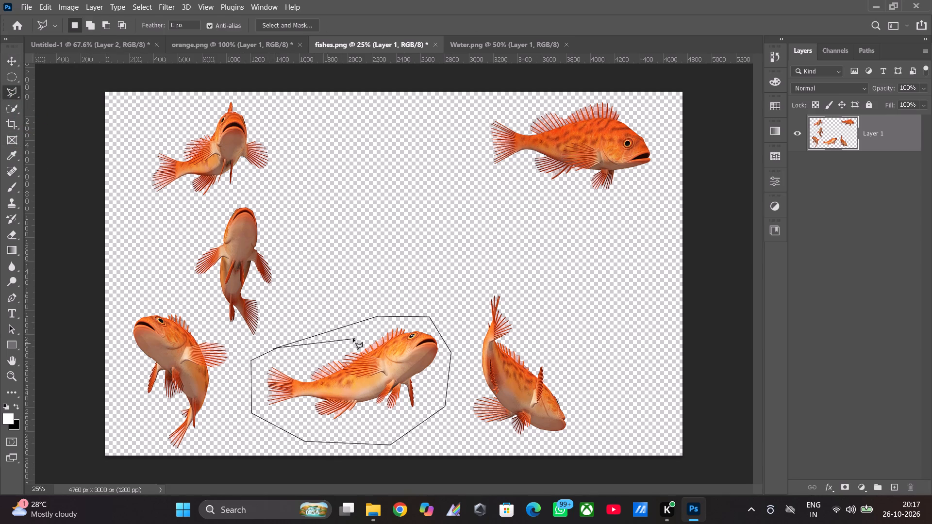
click(273, 347)
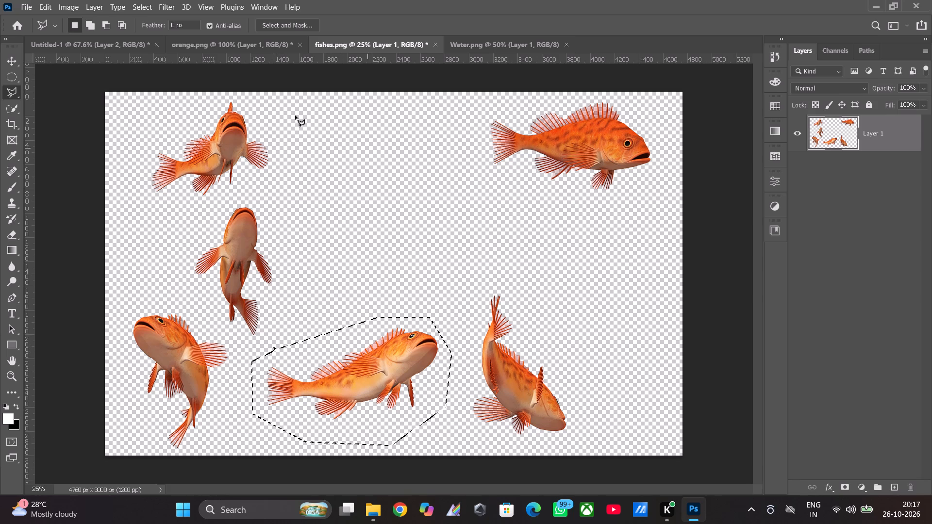
click(36, 1)
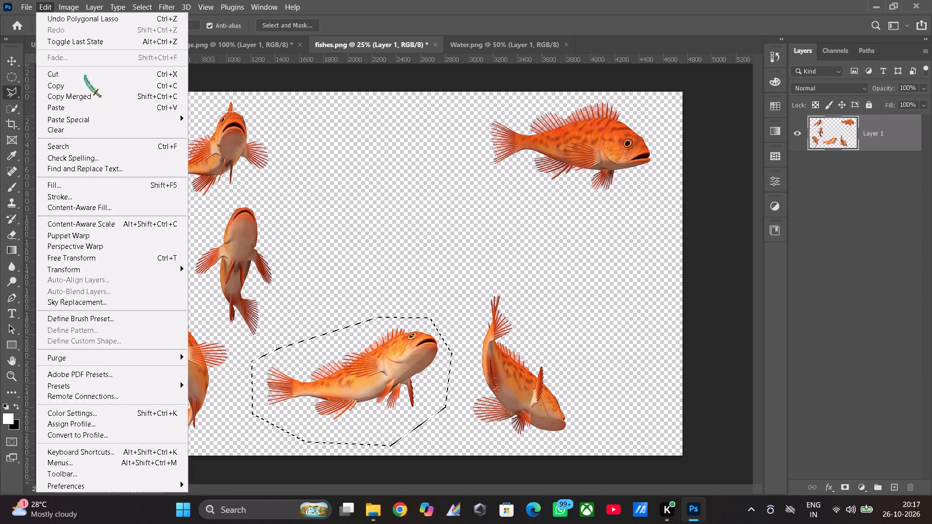
click(84, 75)
In Untitled-1, shrink the Layer 2 fish to about 19% wide and 20% high and place it in the water at about X 748, Y 1004 px.
click(121, 51)
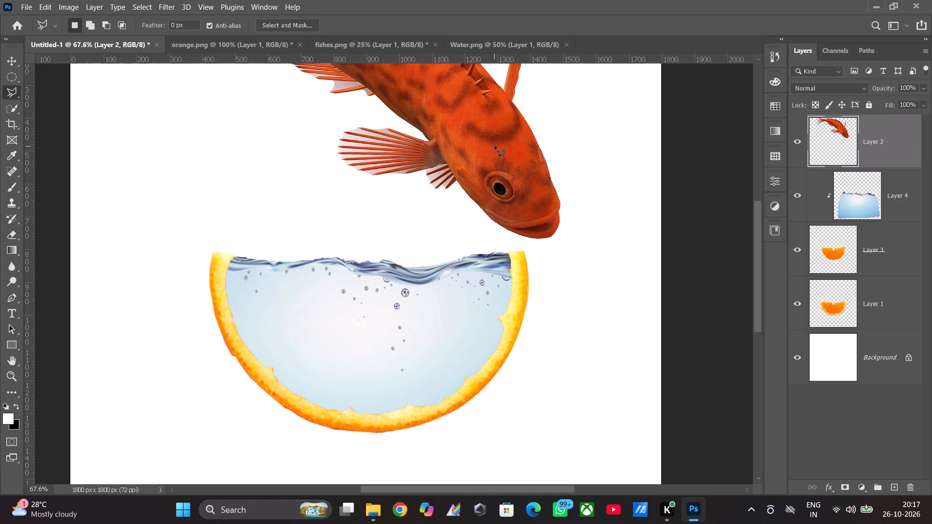
key(ctrl+t)
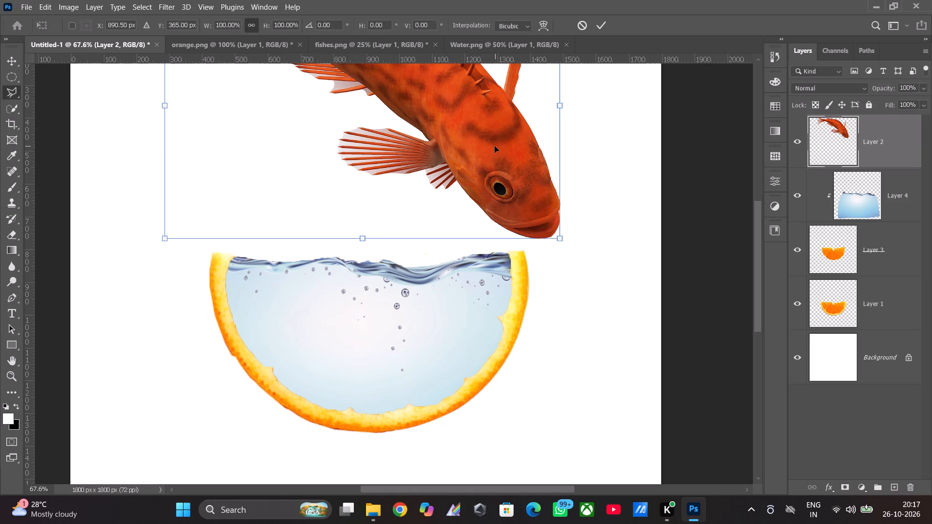
drag(494, 145, 423, 330)
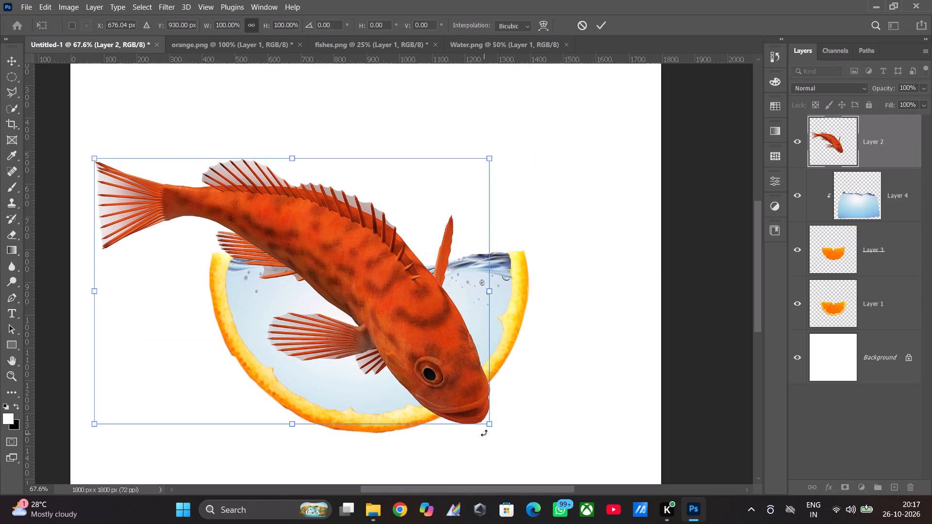
shift+drag(491, 422, 461, 393)
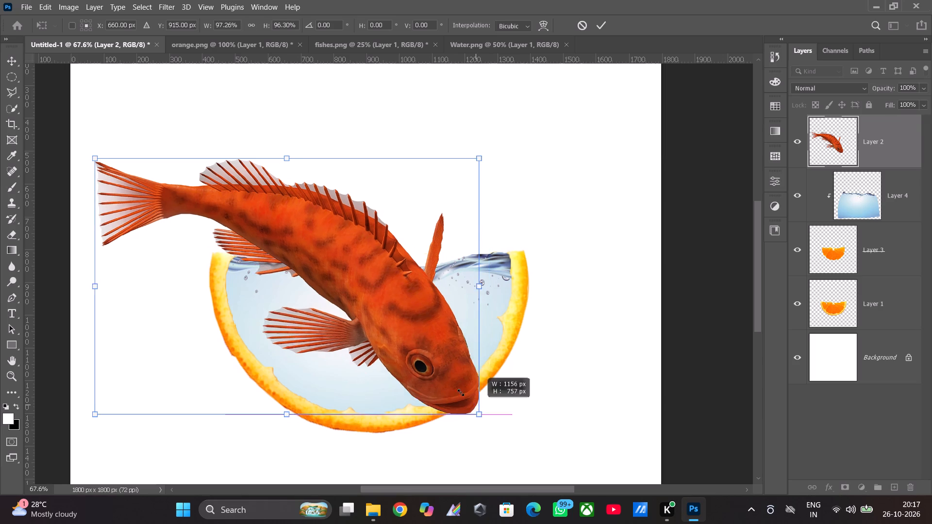
shift+drag(461, 393, 210, 231)
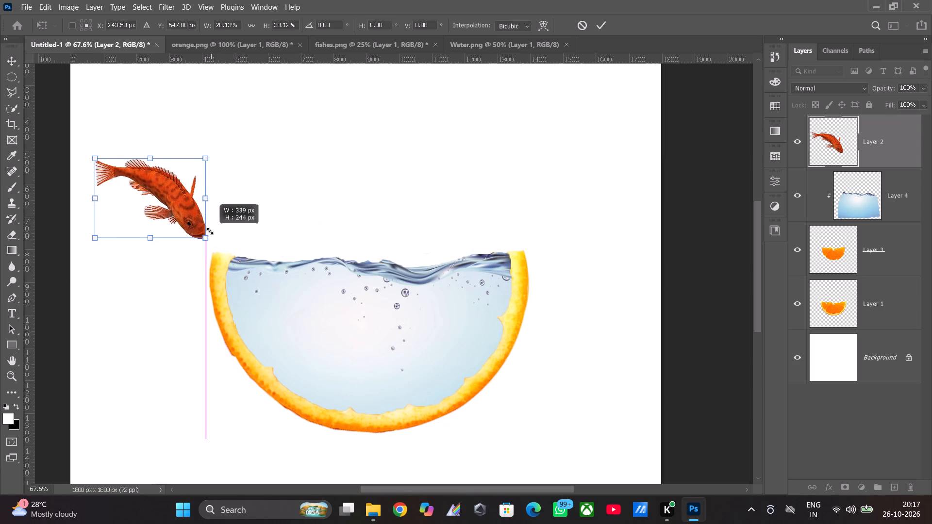
shift+drag(210, 231, 190, 217)
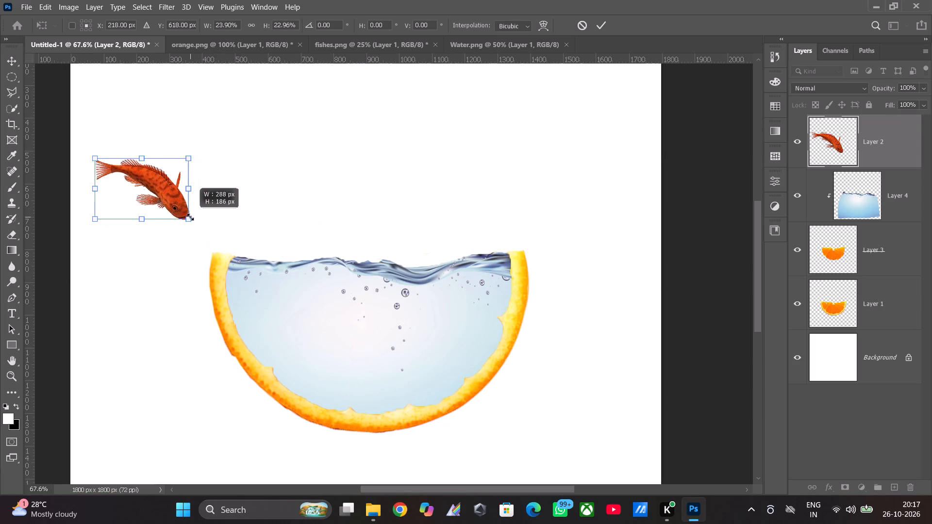
shift+drag(190, 217, 172, 209)
drag(155, 190, 321, 297)
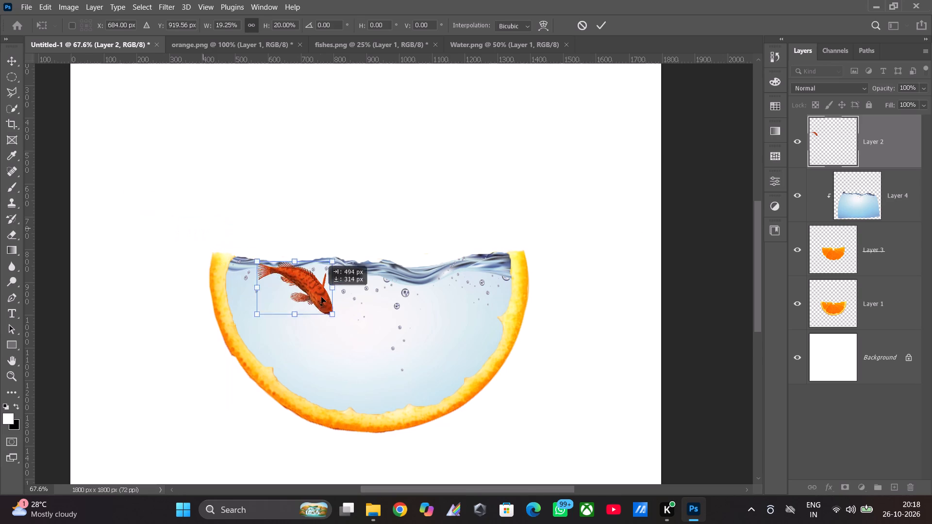
drag(321, 297, 338, 319)
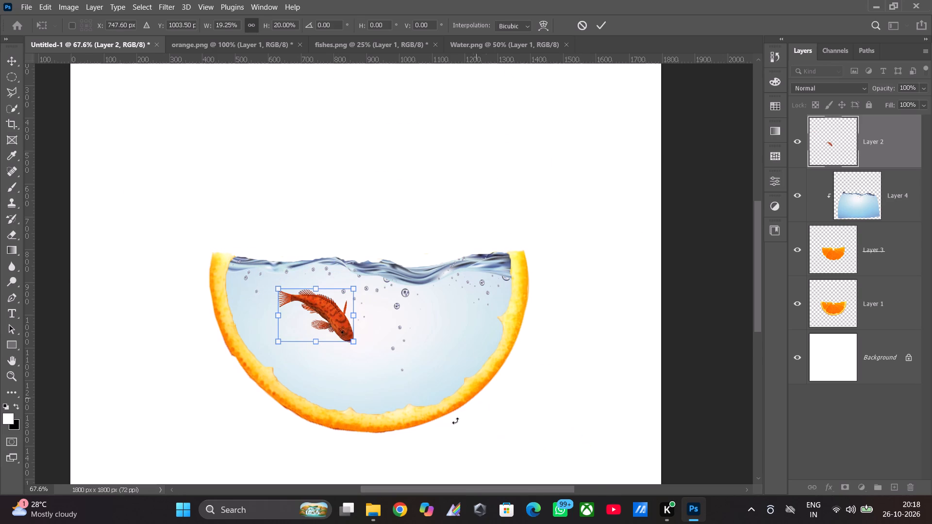
Reduce the Layer 2 fish's fill to 73% and apply its transform.
click(926, 106)
click(902, 117)
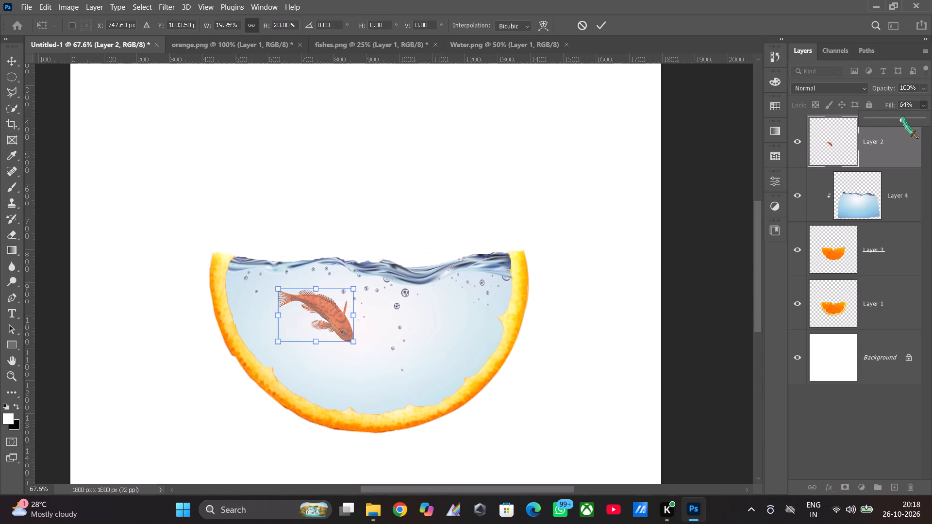
click(908, 116)
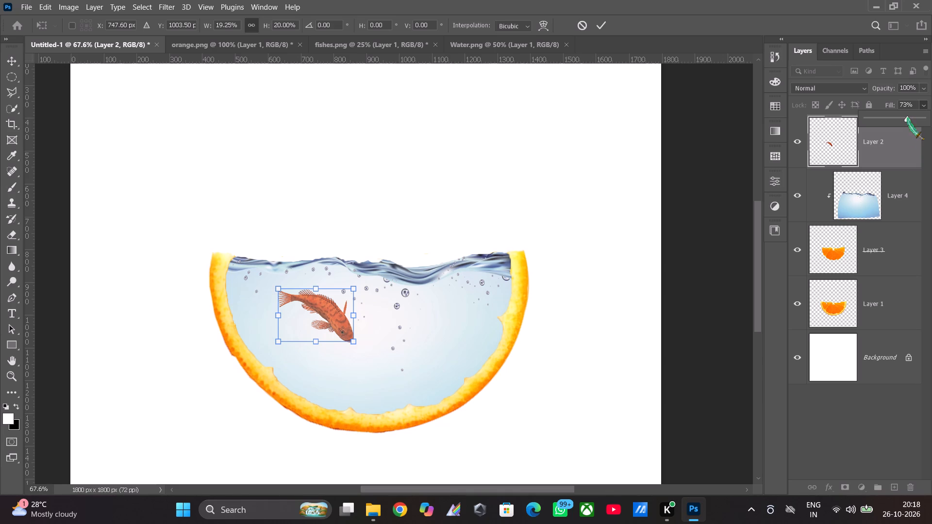
click(831, 436)
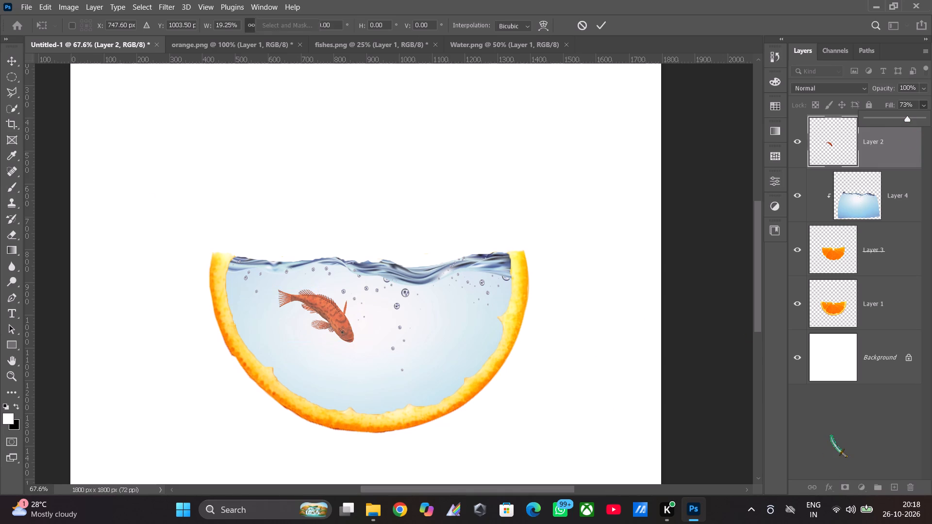
Paste the fish cut from fishes.png in place as a new layer above Layer 2.
click(46, 3)
click(82, 119)
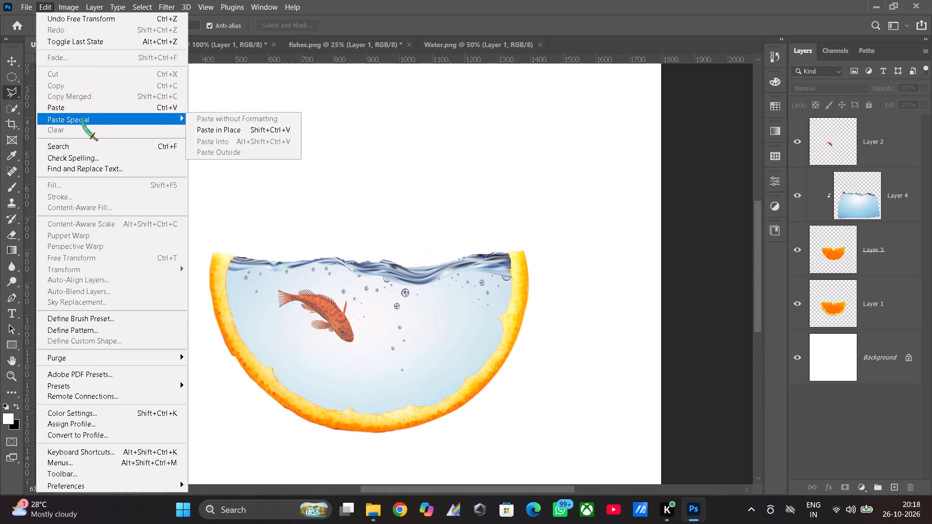
click(219, 131)
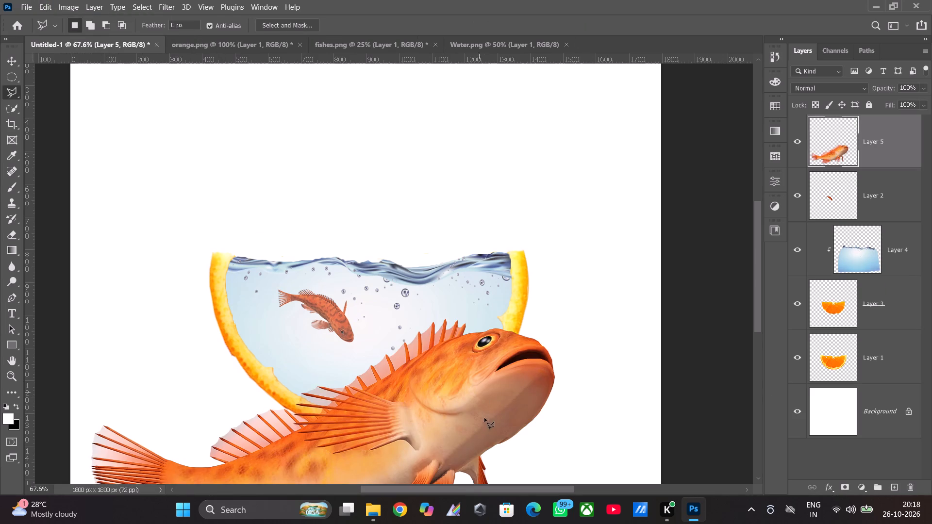
Shrink the pasted Layer 5 fish to about 20% wide and 19% high and place it in the water at about X 1047, Y 1114 px.
key(ctrl+t)
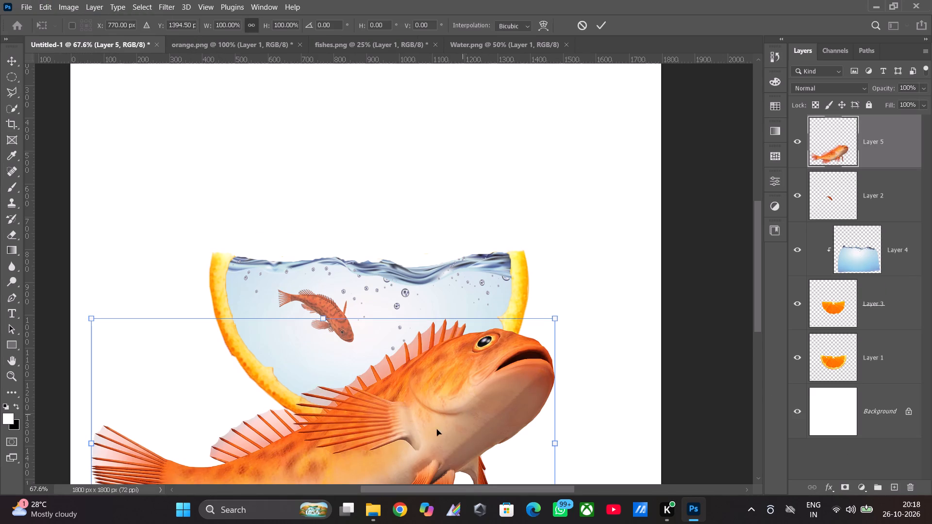
drag(418, 415, 457, 266)
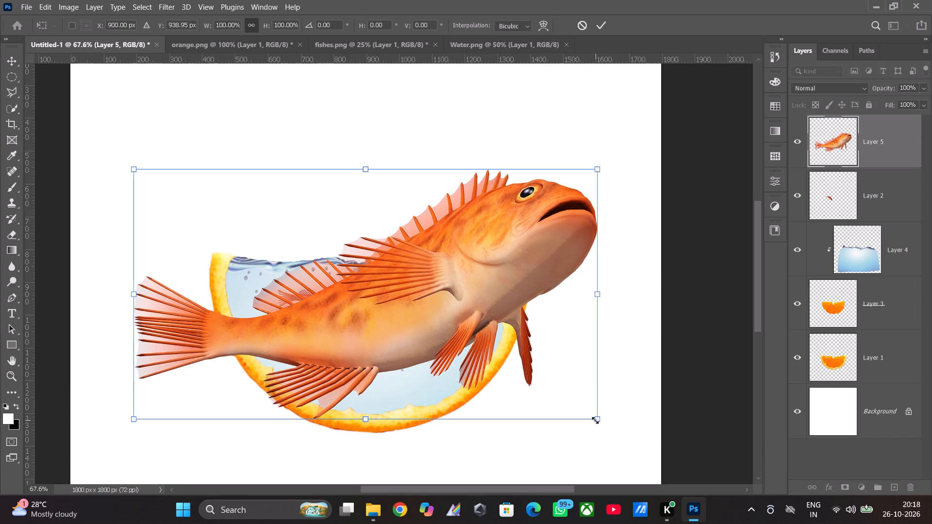
shift+drag(595, 420, 259, 219)
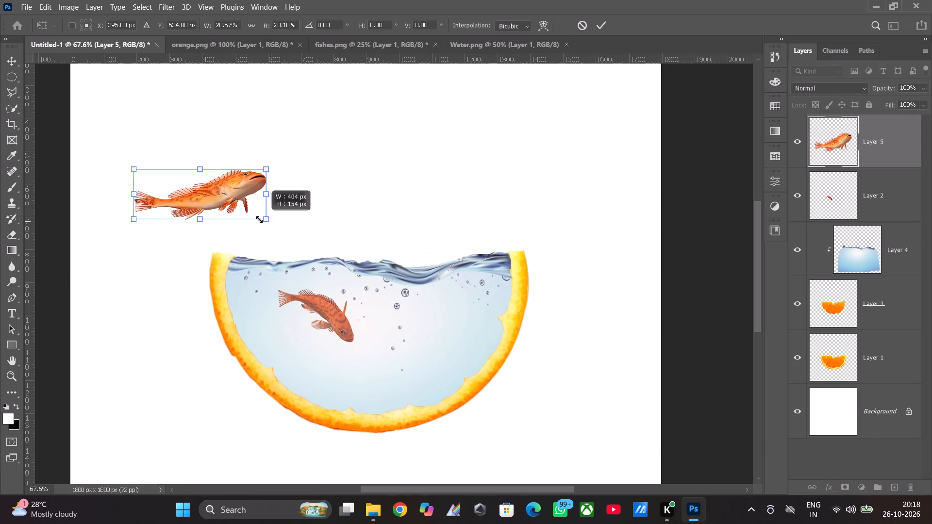
shift+drag(259, 219, 254, 218)
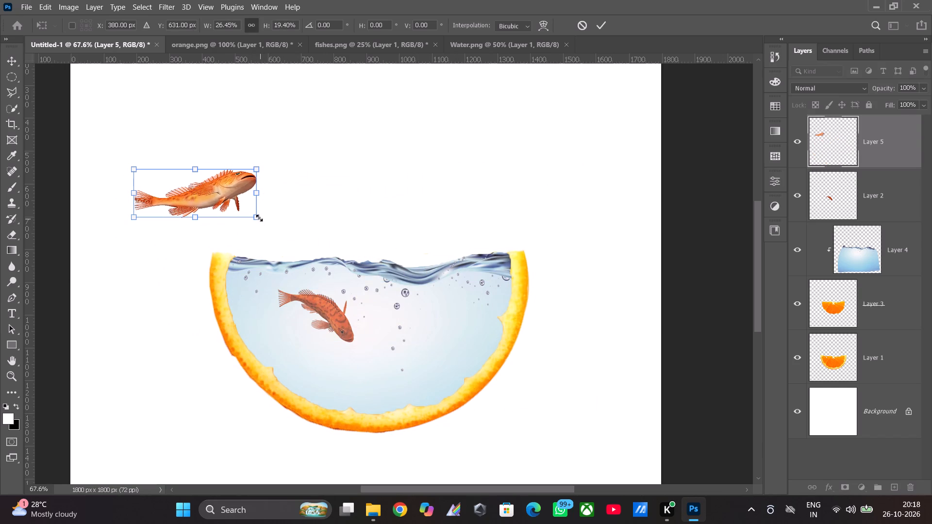
shift+drag(259, 218, 213, 207)
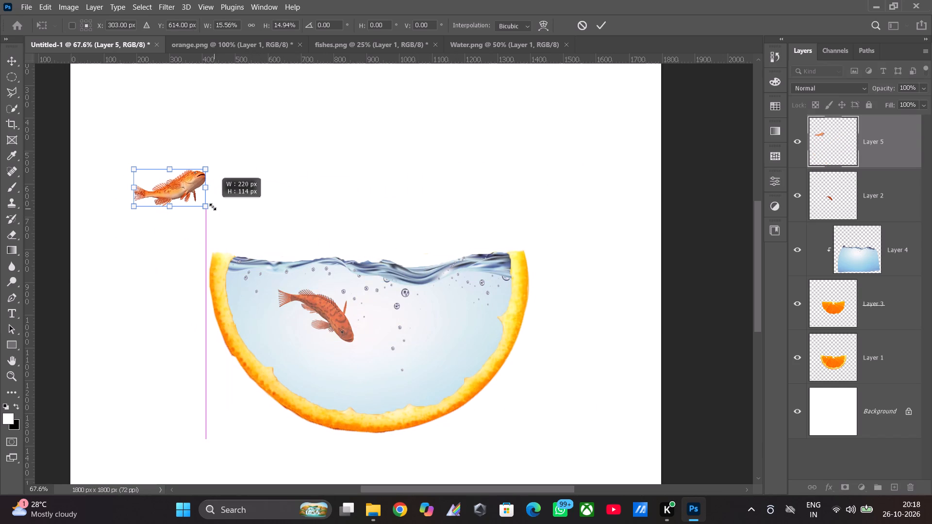
shift+drag(213, 207, 226, 216)
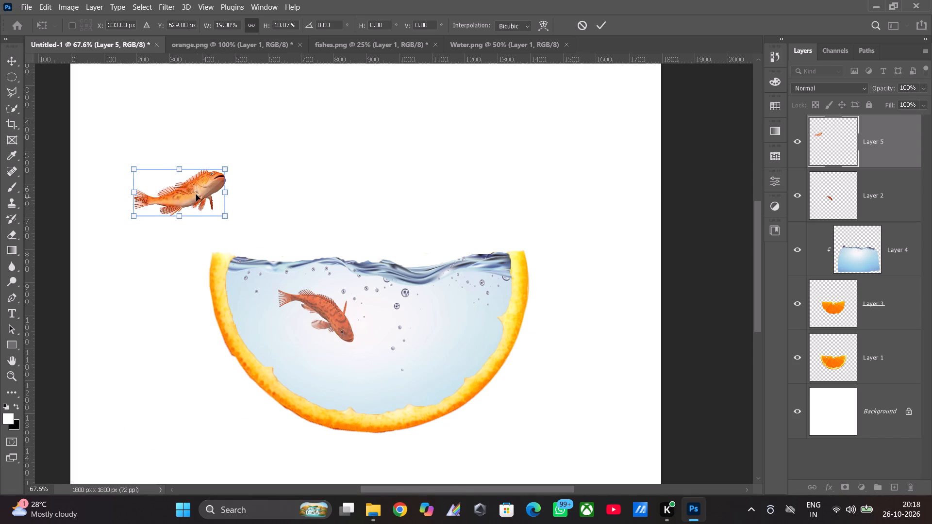
drag(194, 193, 427, 352)
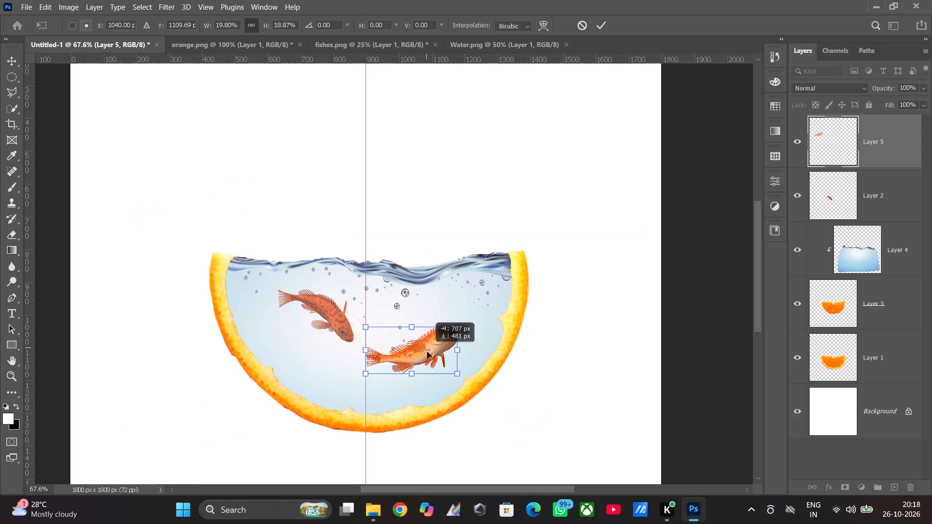
drag(427, 352, 428, 352)
Rotate the Layer 5 fish to about -18° so its head tilts upward.
drag(467, 317, 465, 312)
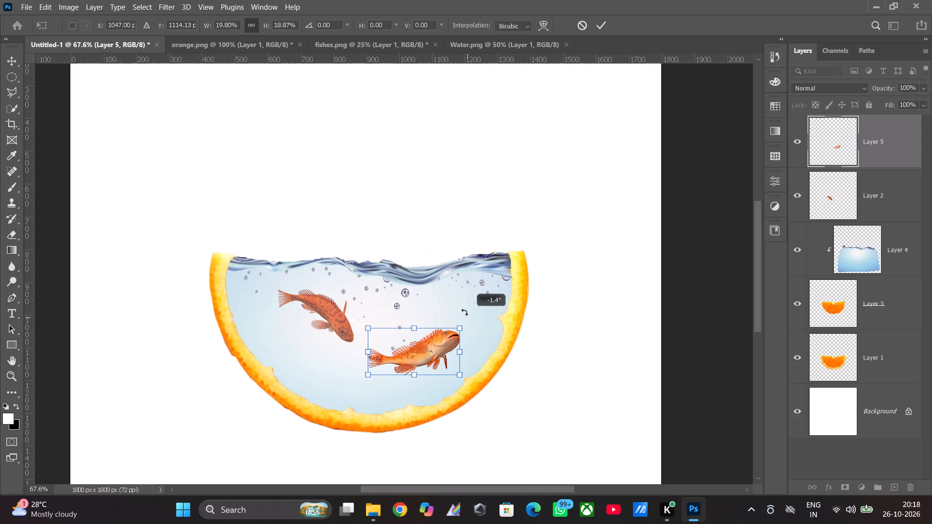
drag(465, 312, 456, 302)
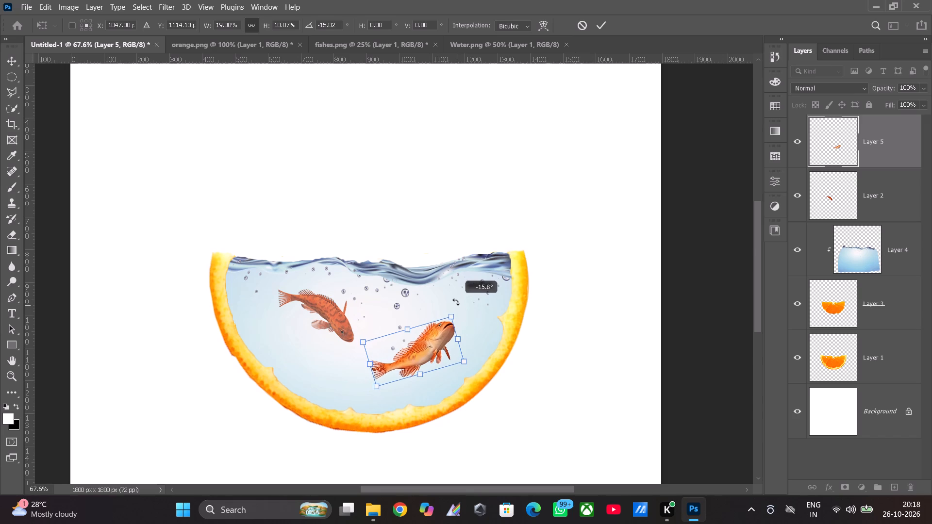
drag(456, 302, 455, 301)
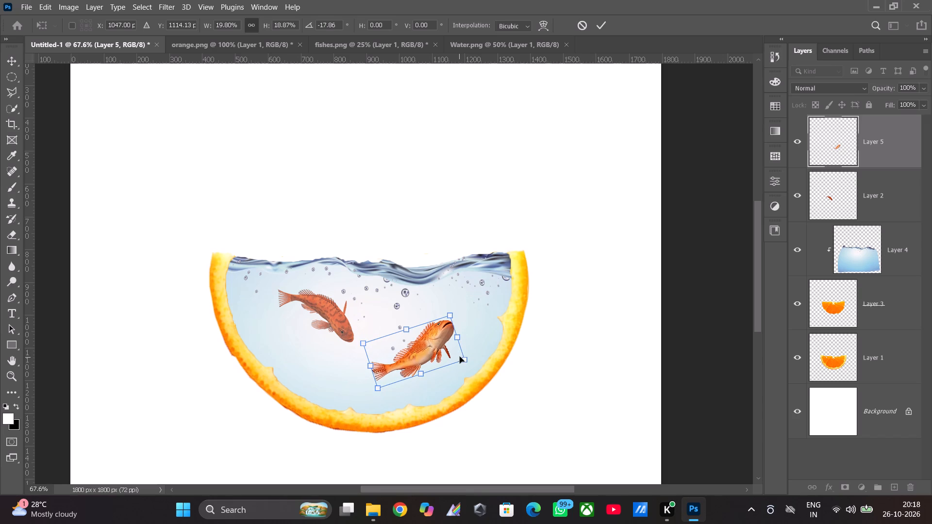
Shrink the Layer 5 fish further to about 15% wide and 16% high and shift it to about X 1065, Y 1111 px.
shift+drag(463, 358, 460, 356)
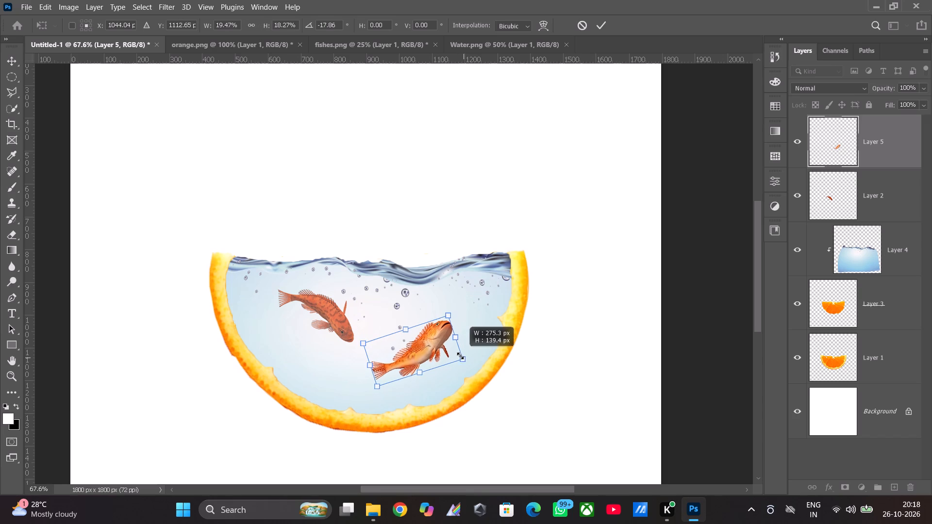
shift+drag(460, 356, 438, 356)
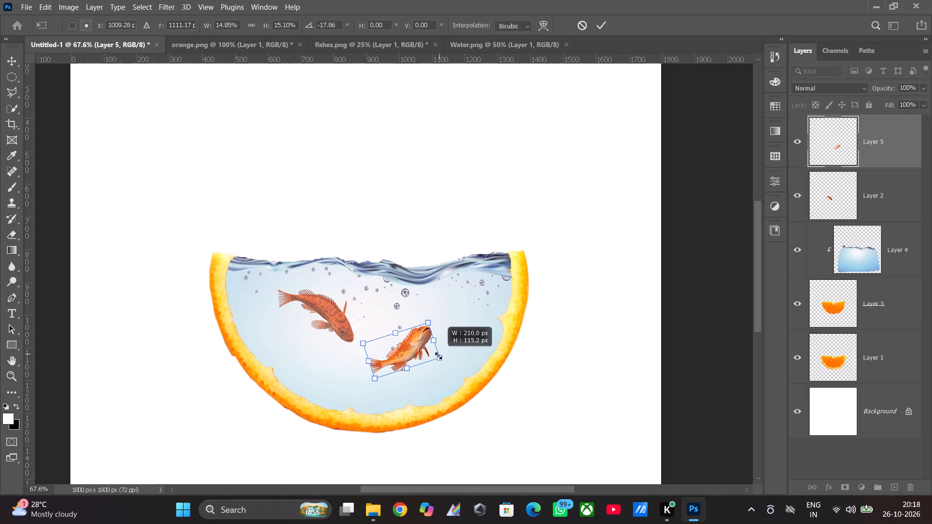
shift+drag(438, 356, 438, 358)
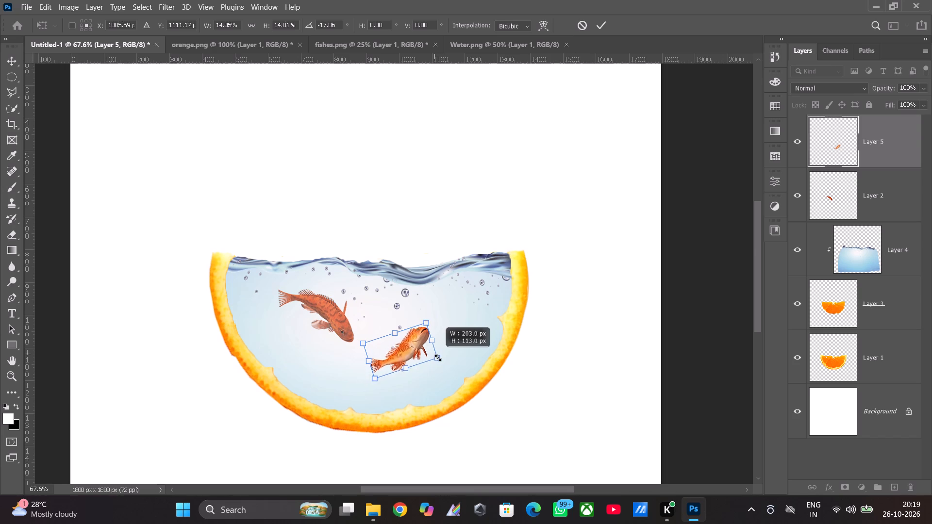
shift+drag(438, 358, 440, 358)
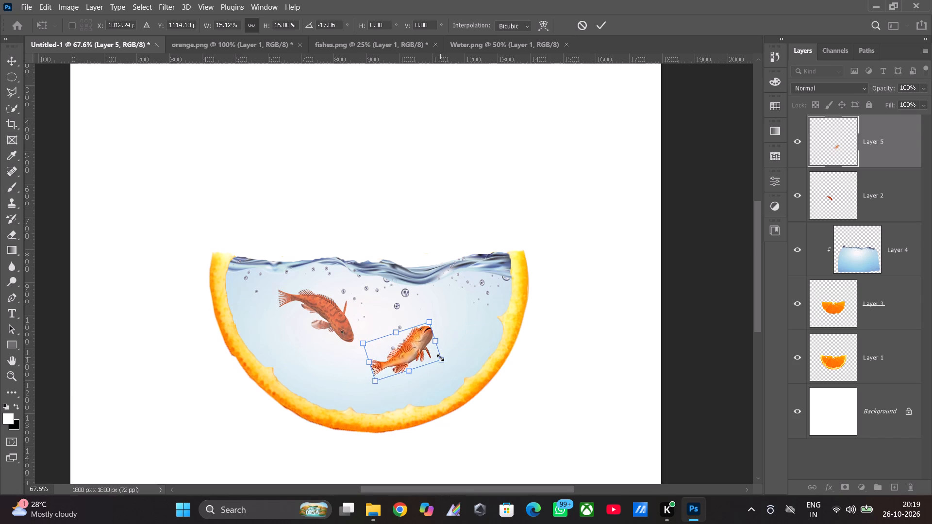
drag(413, 346, 428, 349)
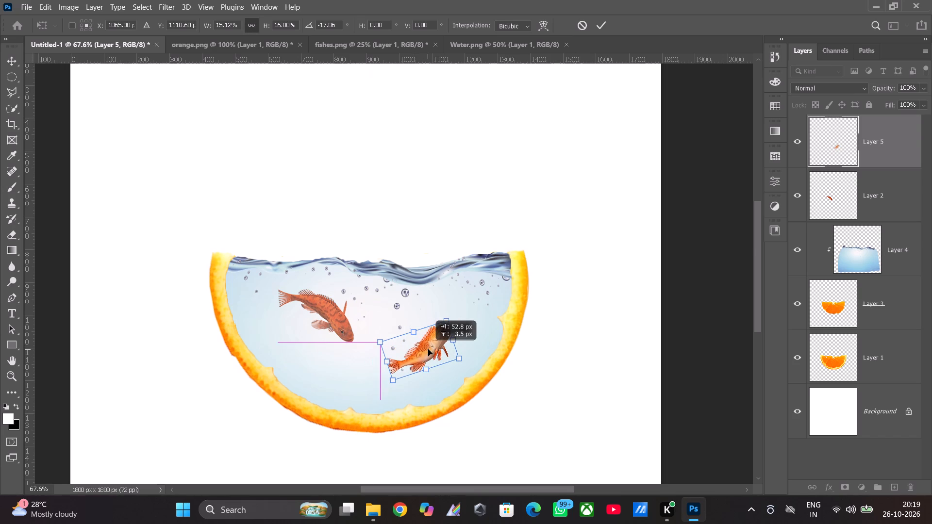
drag(428, 349, 429, 349)
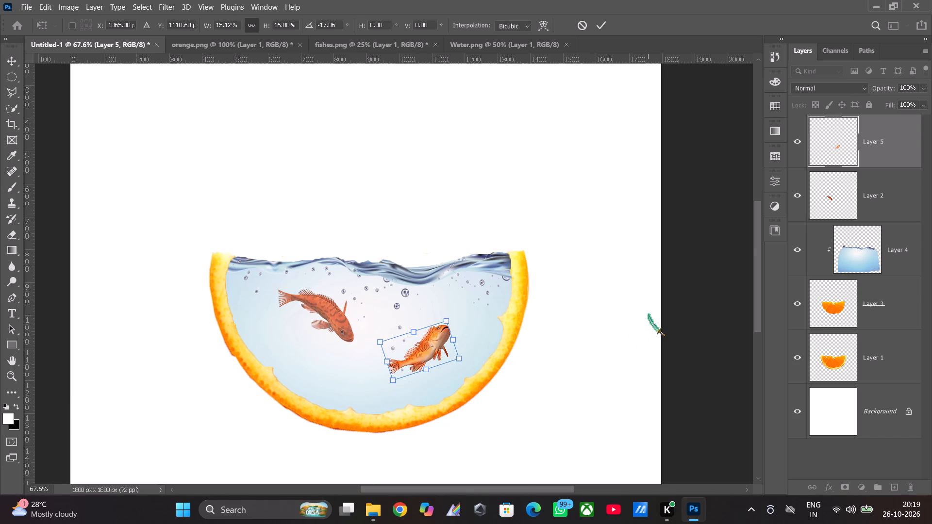
Reduce the Layer 5 fish's opacity to 74% and apply its transform.
click(923, 86)
click(895, 102)
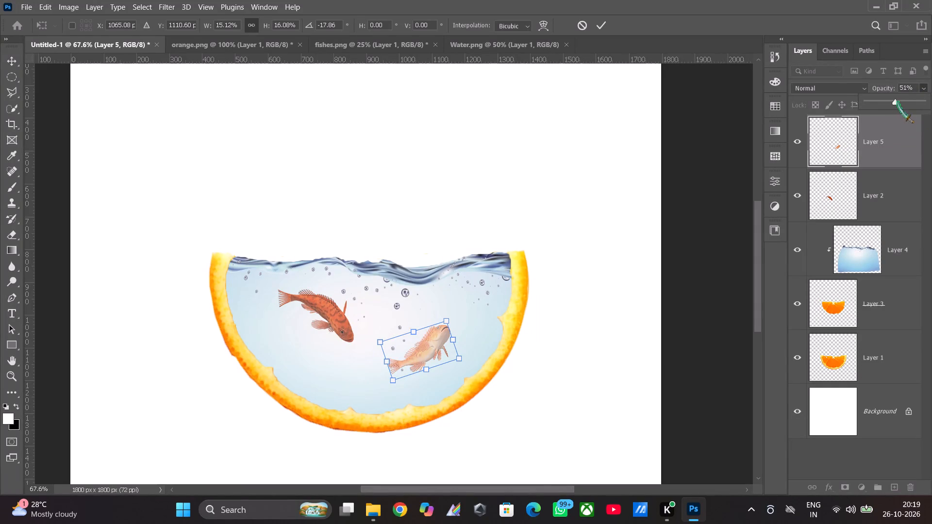
click(899, 101)
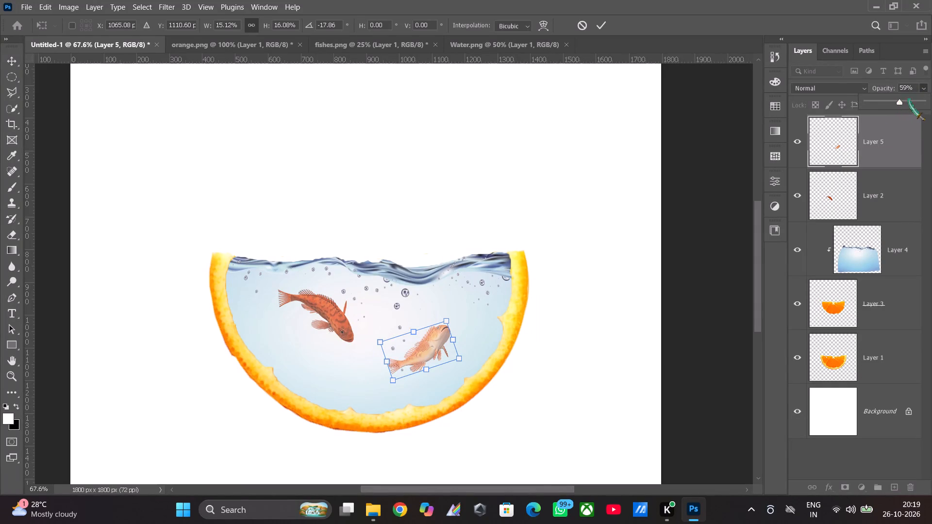
click(909, 98)
click(909, 98)
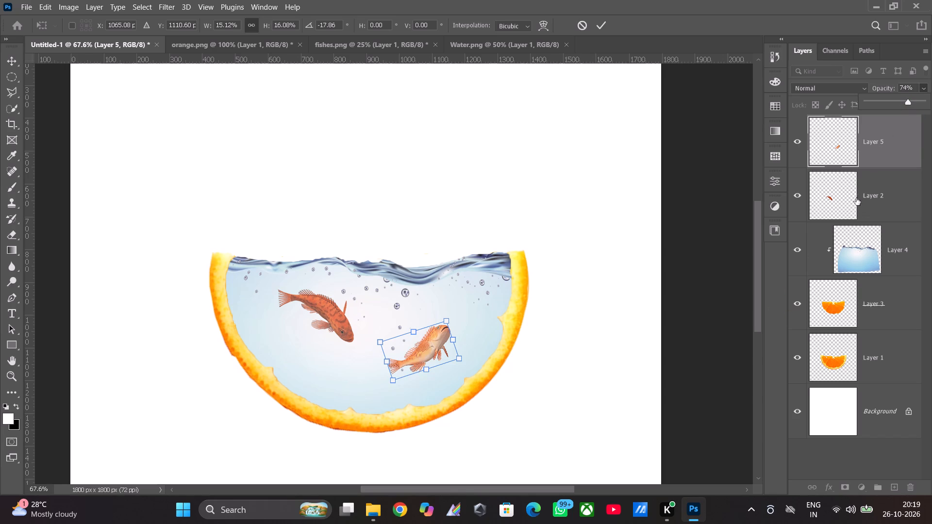
click(845, 189)
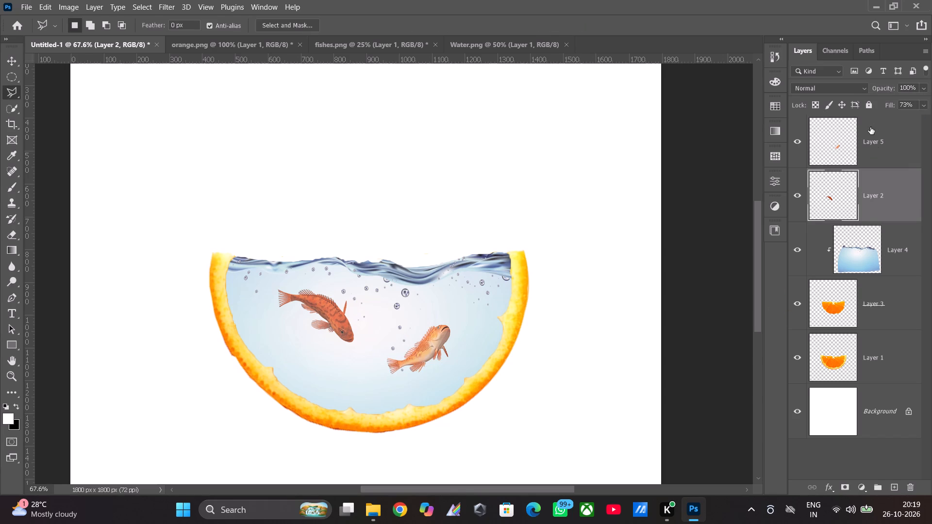
Lower the opacity of the Layer 2 fish to 84%.
click(870, 127)
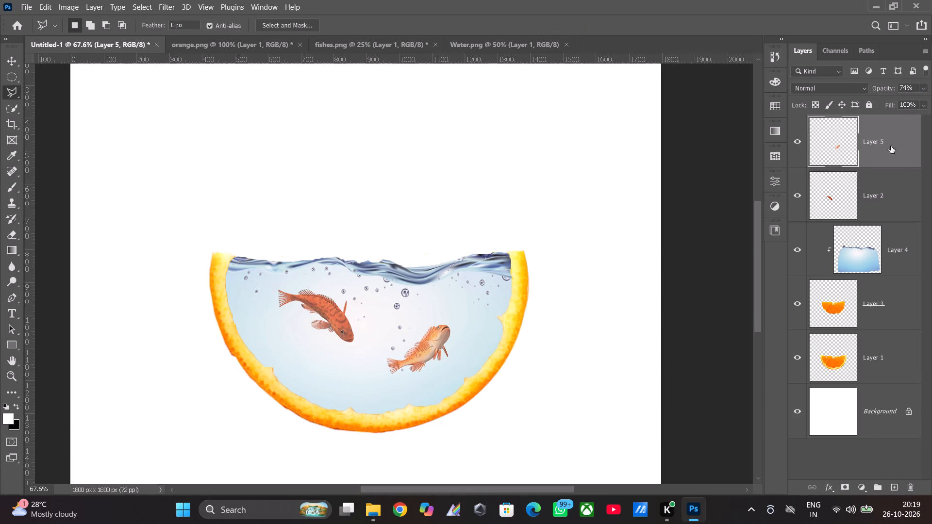
click(840, 204)
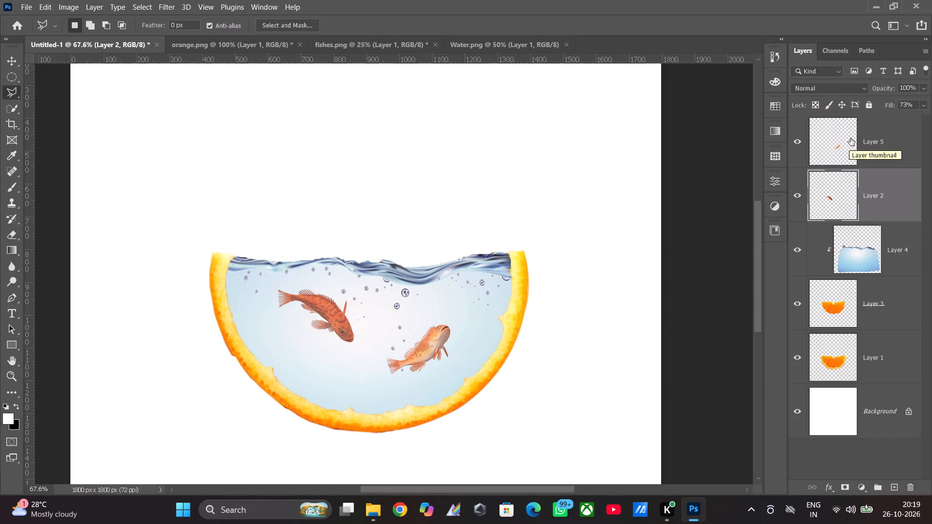
click(925, 88)
click(914, 100)
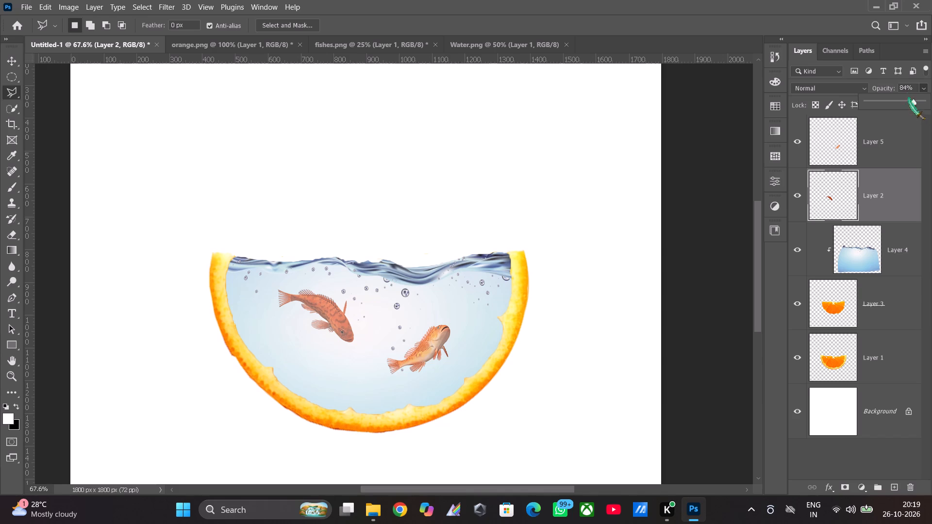
Set the Layer 5 fish's fill to 76% and its opacity to 86%, leaving no layer selected.
click(876, 147)
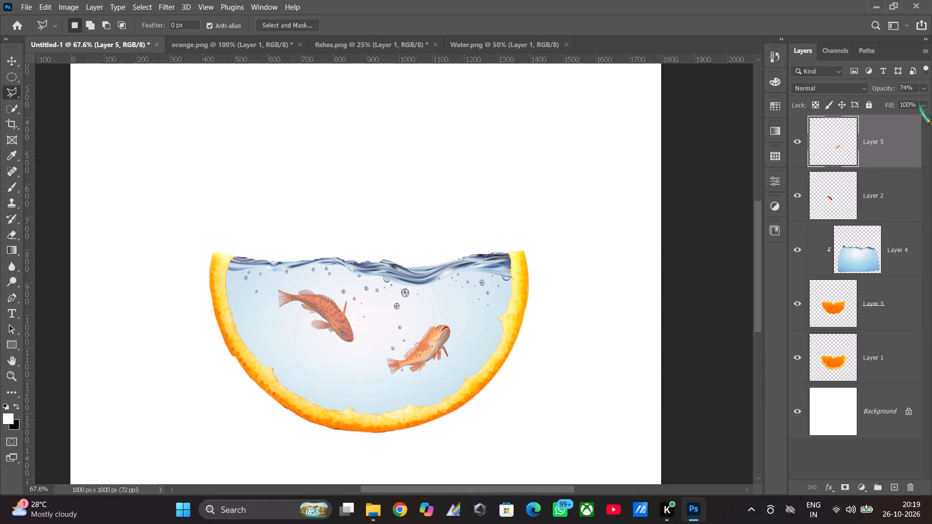
click(926, 103)
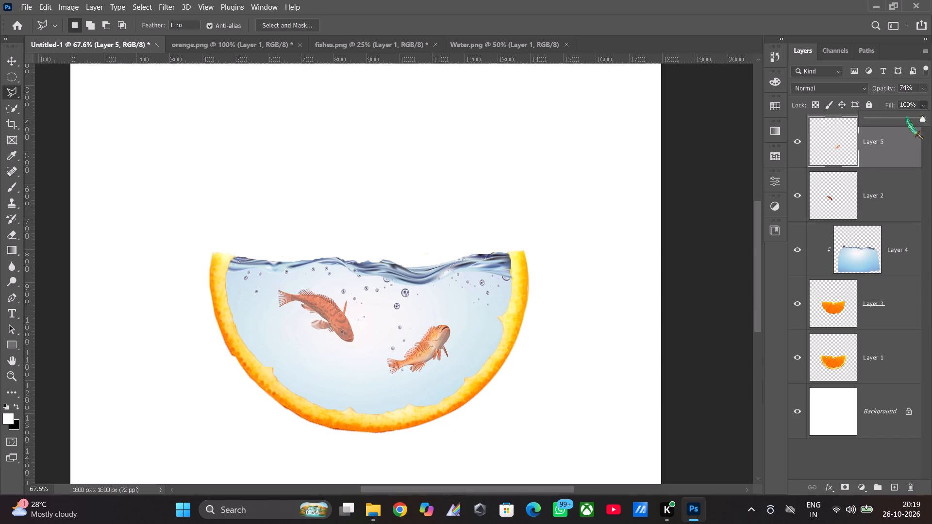
click(904, 119)
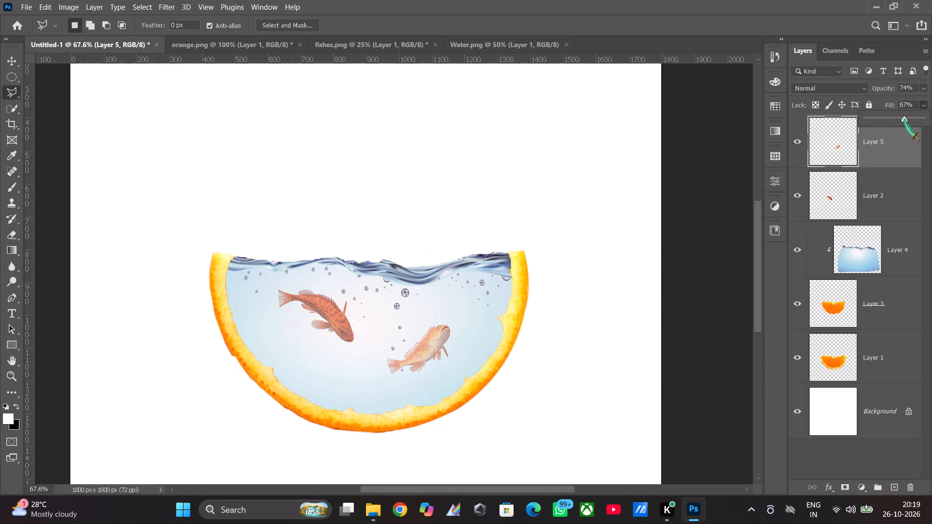
click(909, 119)
click(925, 87)
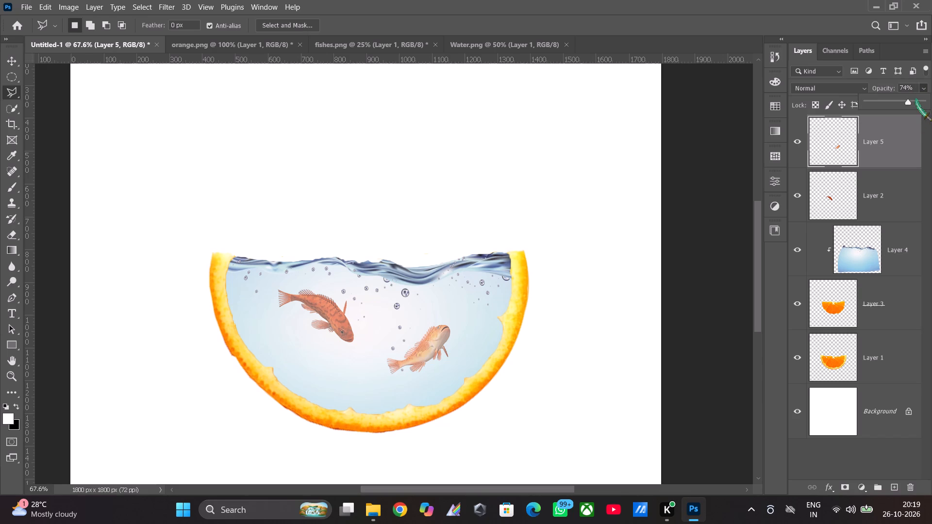
click(916, 99)
click(915, 100)
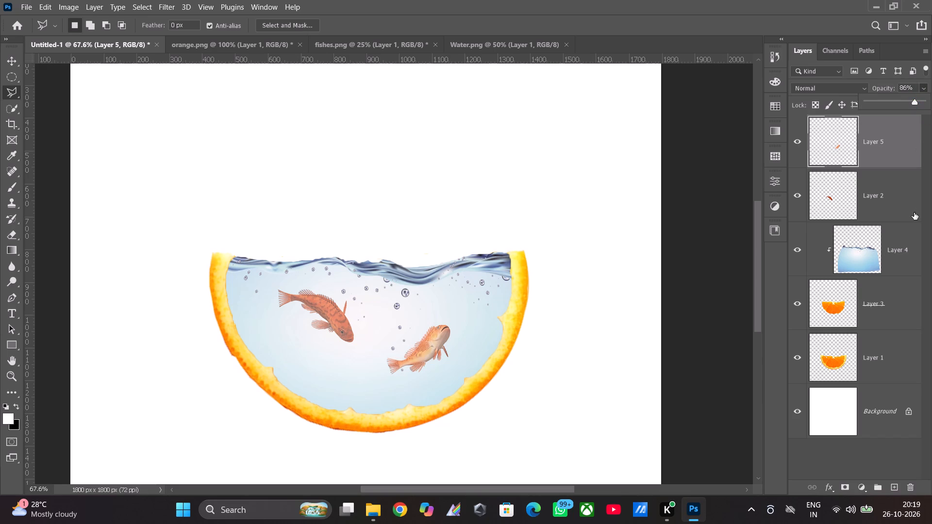
click(827, 470)
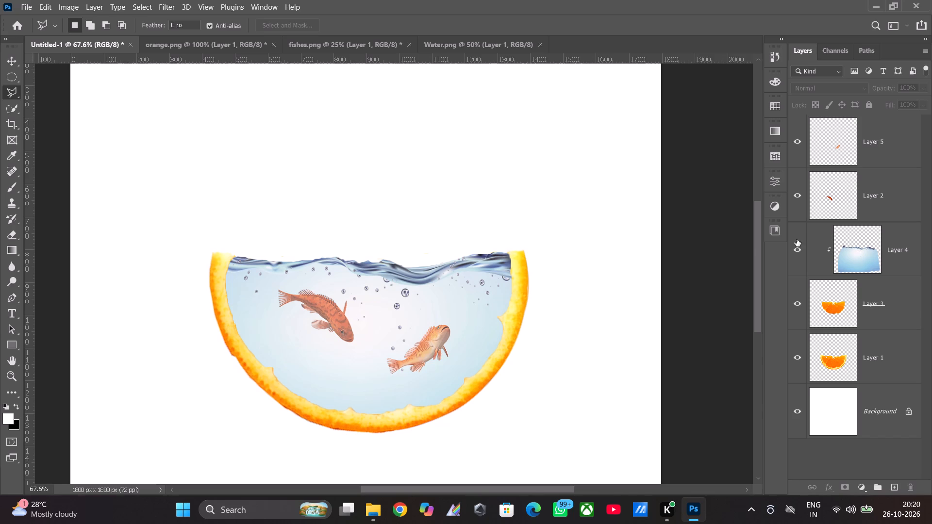
Activate the Brush tool and swap the colours so black is the foreground and white the background.
drag(758, 251, 770, 315)
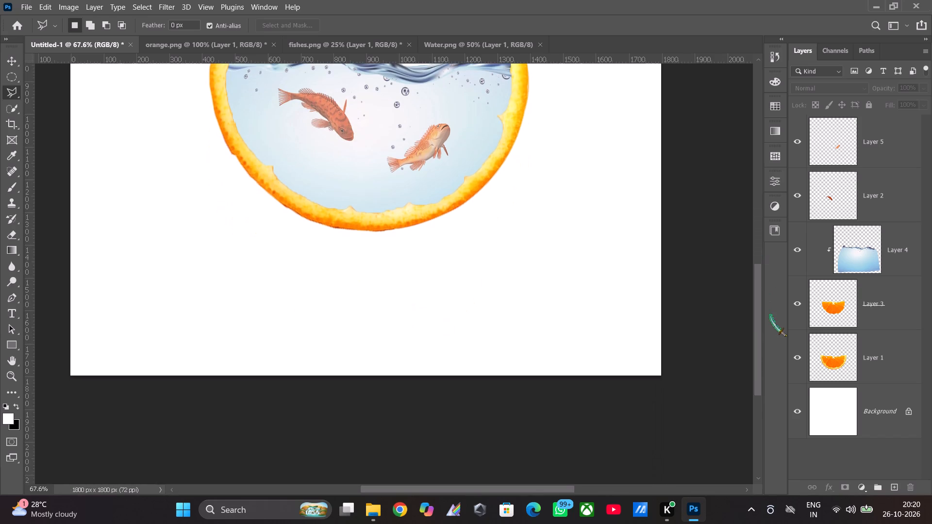
drag(770, 315, 767, 311)
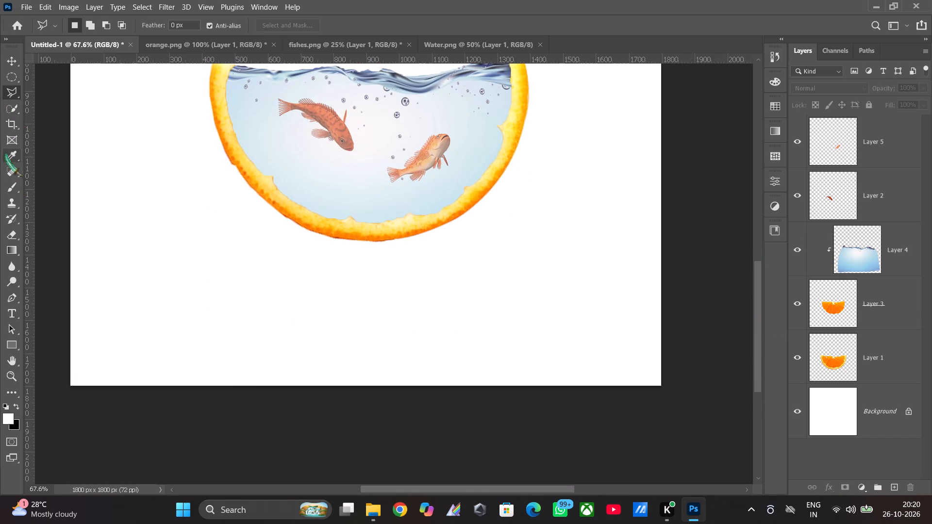
click(8, 183)
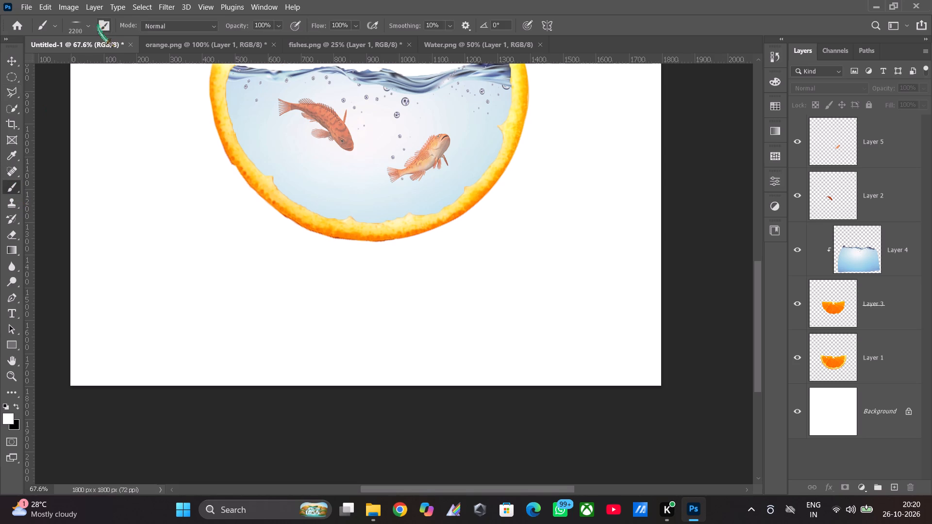
click(90, 26)
click(91, 26)
click(17, 424)
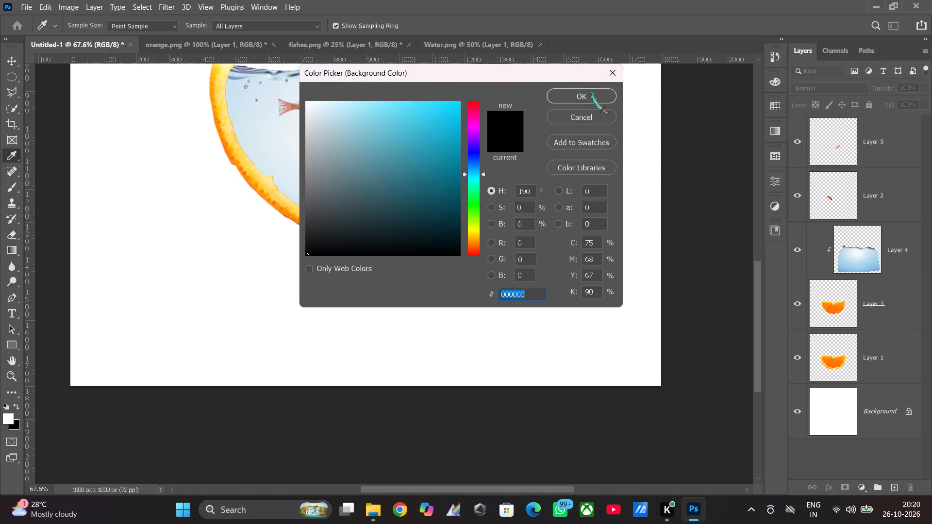
click(592, 92)
click(19, 408)
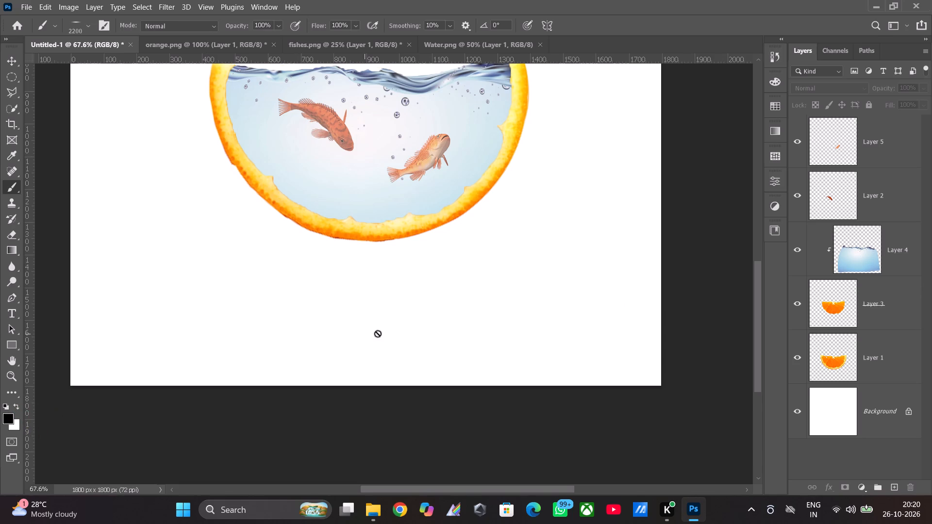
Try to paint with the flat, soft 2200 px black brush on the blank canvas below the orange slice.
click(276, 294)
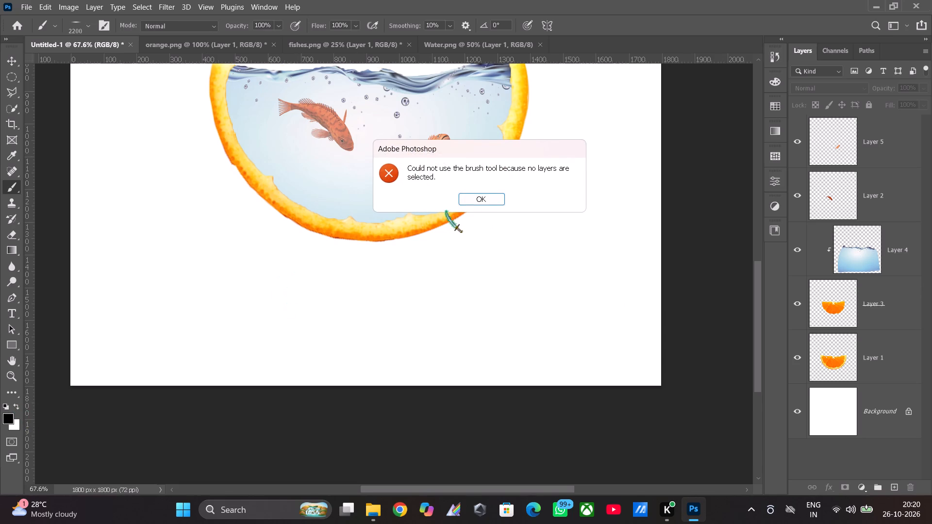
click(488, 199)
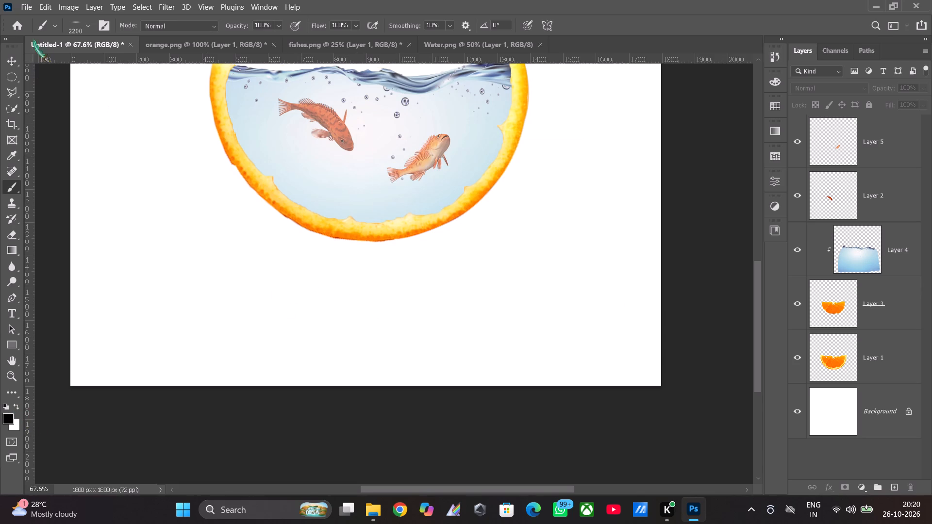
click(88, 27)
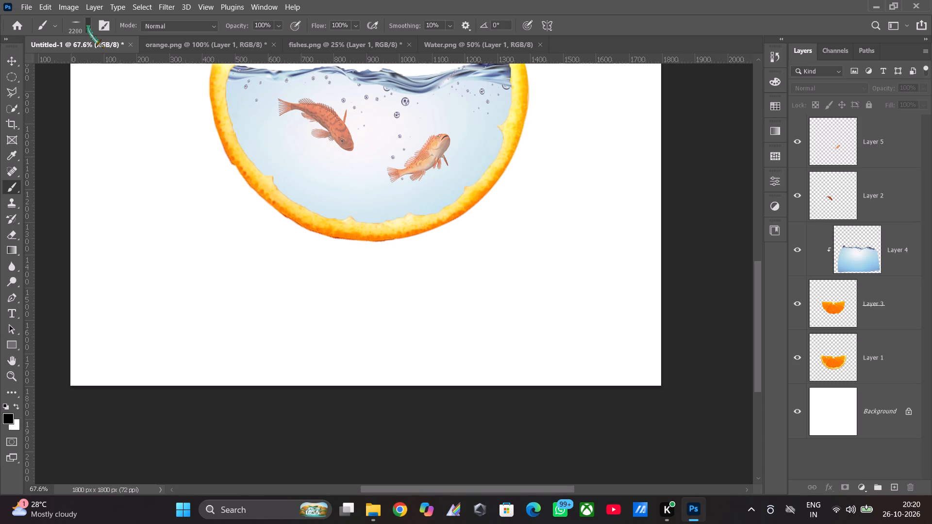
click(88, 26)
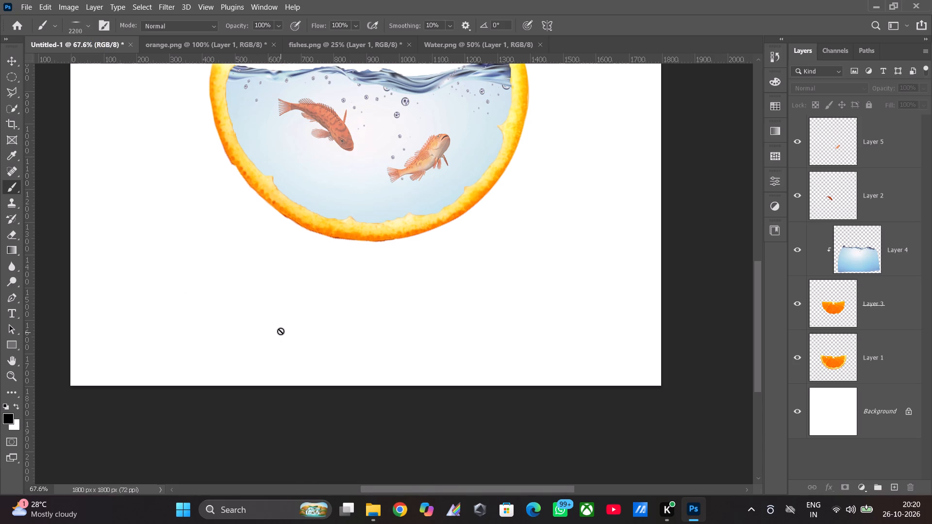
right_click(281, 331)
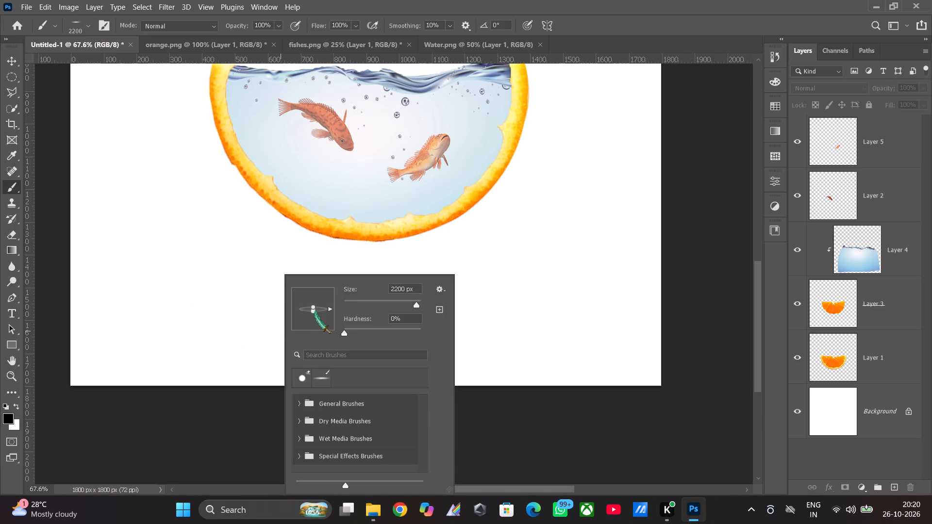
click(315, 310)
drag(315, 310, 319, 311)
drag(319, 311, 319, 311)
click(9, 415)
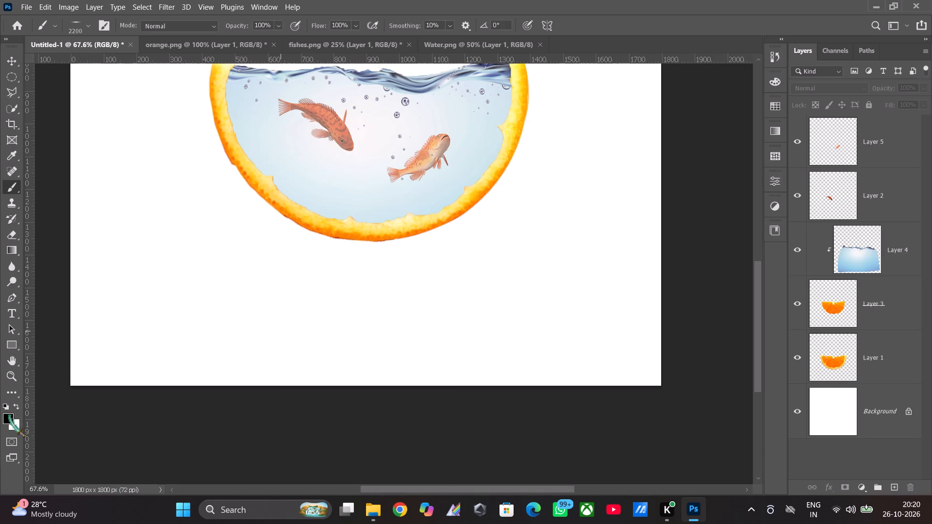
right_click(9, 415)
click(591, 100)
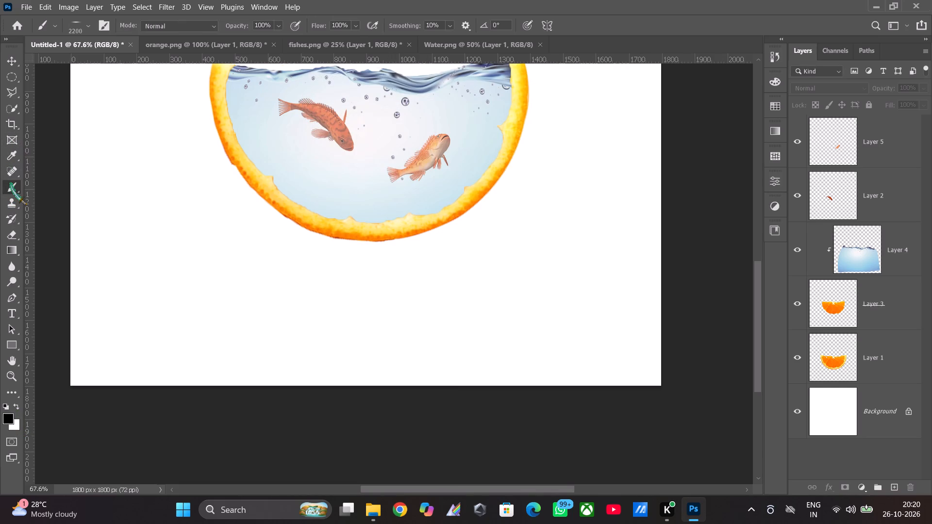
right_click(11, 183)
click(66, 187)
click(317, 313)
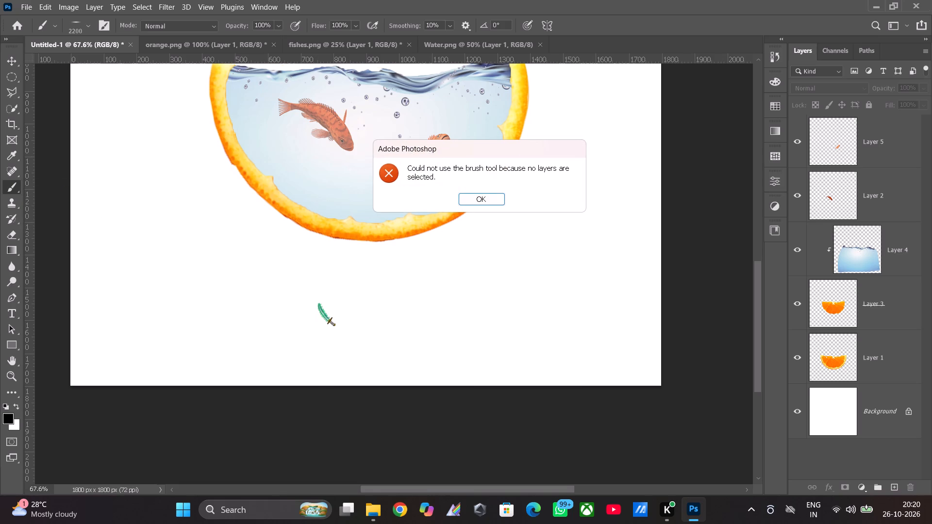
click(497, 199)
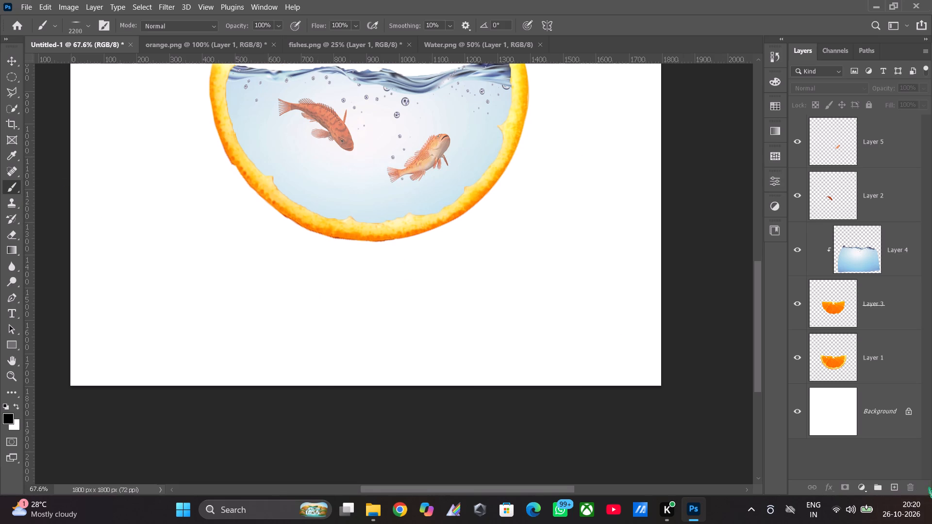
Add a new empty layer directly above Layer 5.
click(850, 128)
click(893, 487)
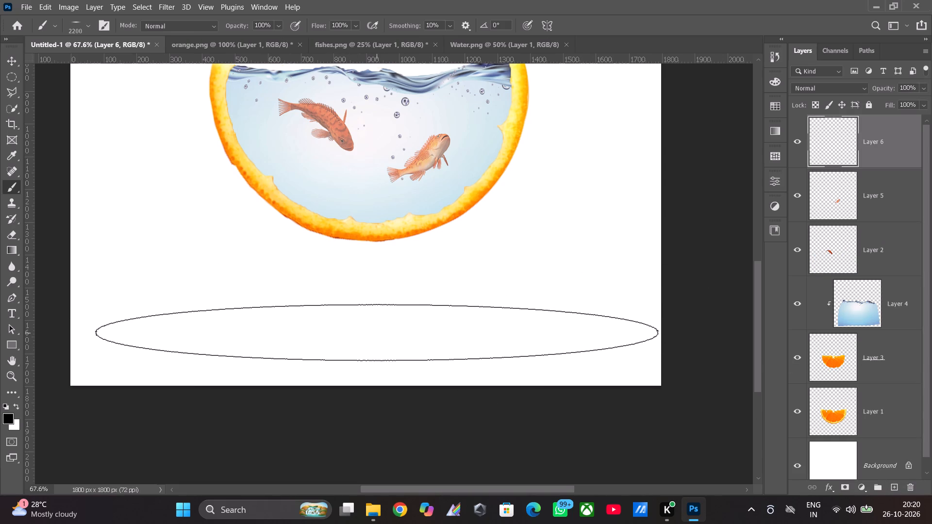
Set the brush size to 1400 px and stamp one flat, soft black shadow on Layer 6, centred below the orange slice.
click(83, 26)
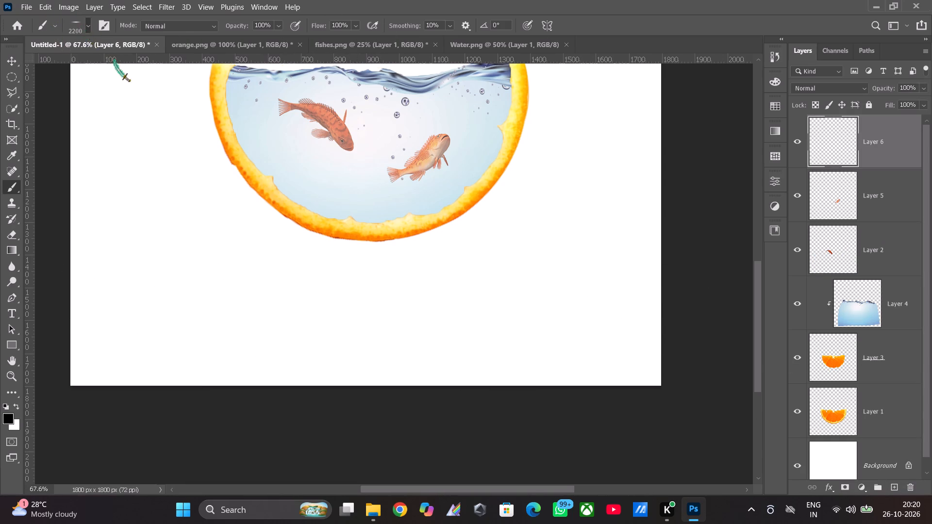
click(135, 62)
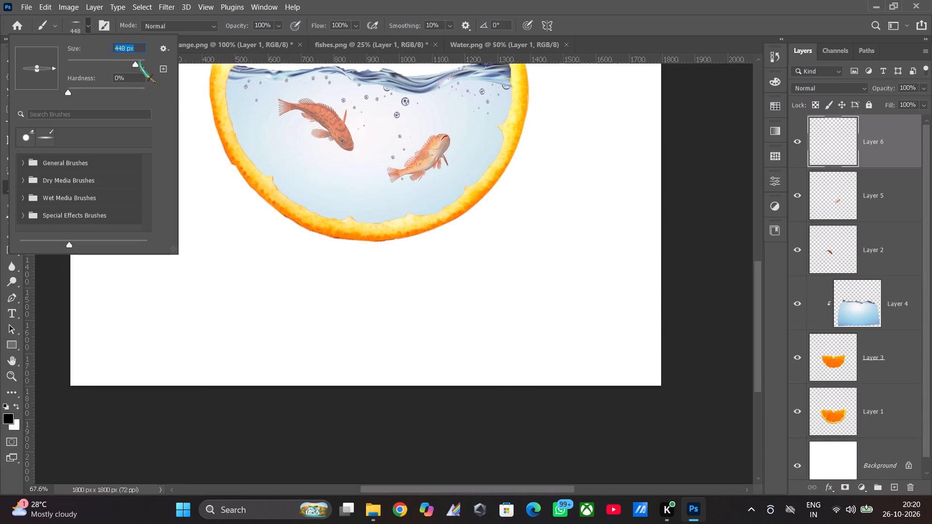
click(136, 63)
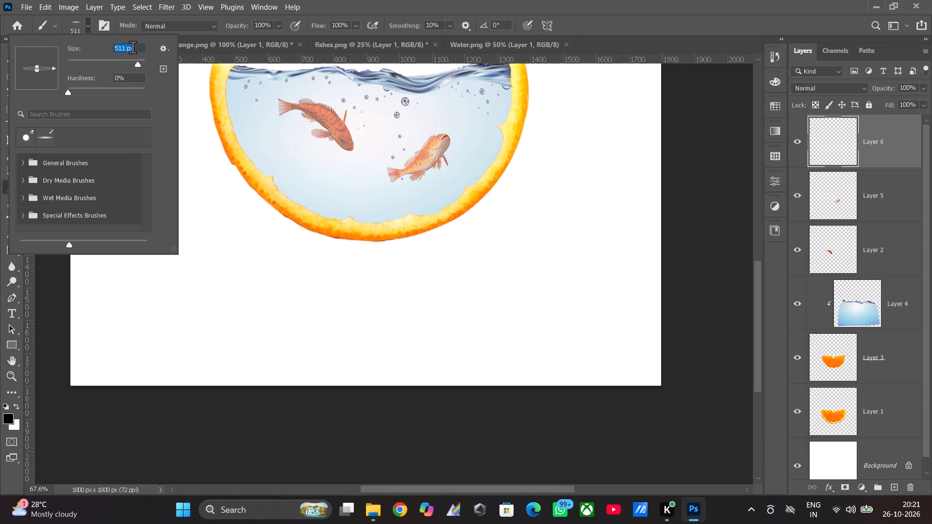
click(126, 47)
key(BackSpace)
key(BackSpace)
key(BackSpace)
key(BackSpace)
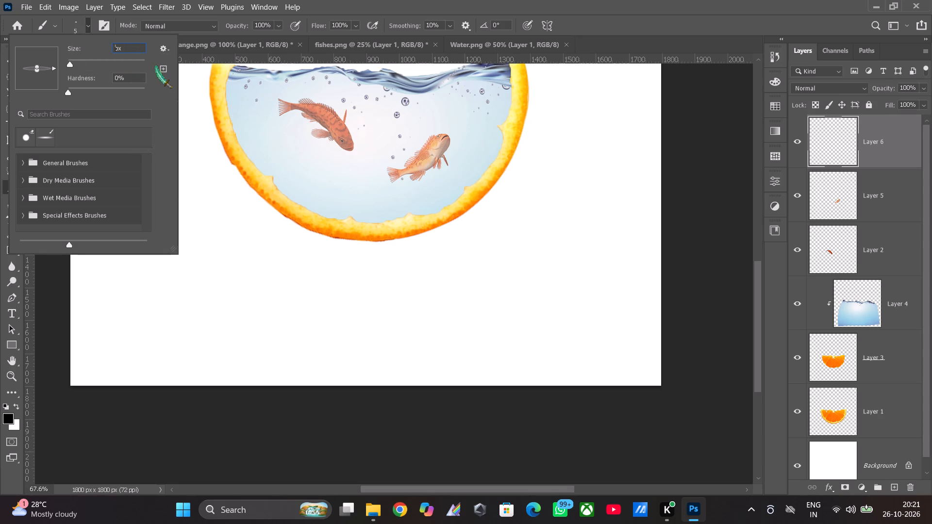
text(1200)
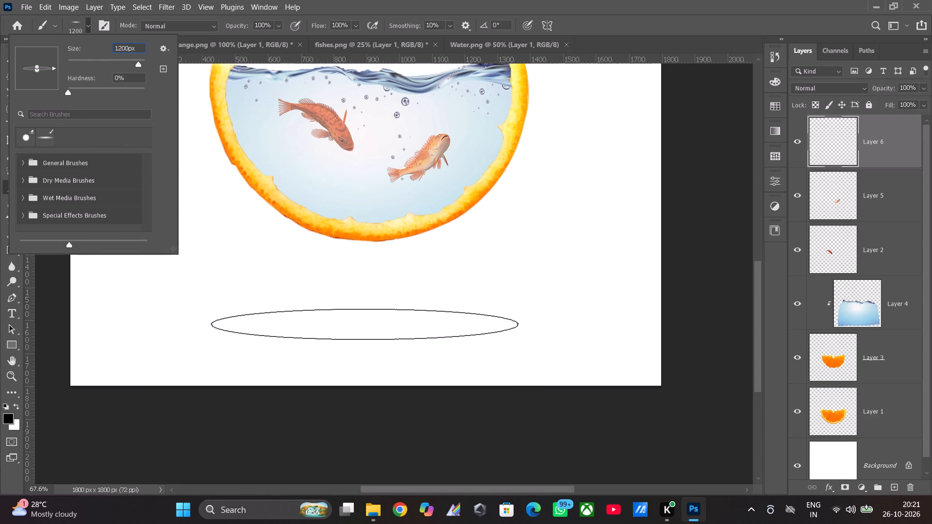
click(121, 45)
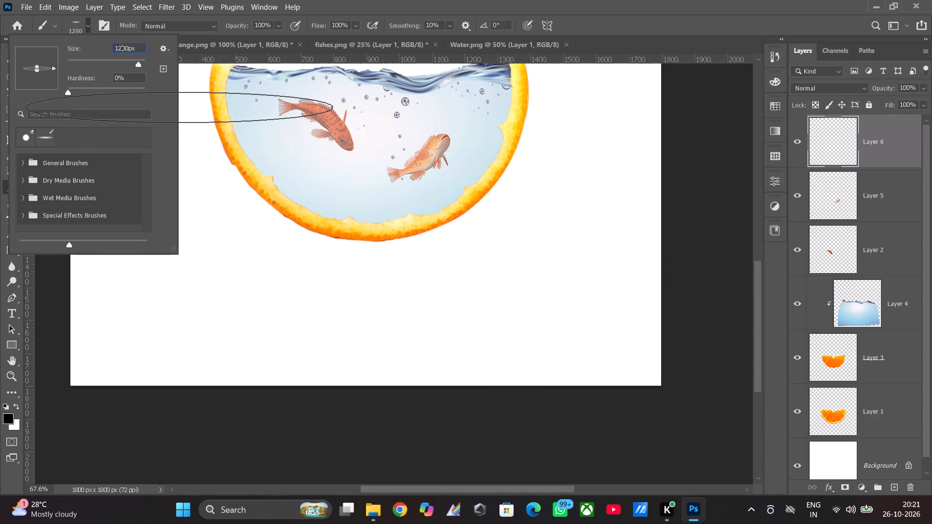
key(BackSpace)
key(4)
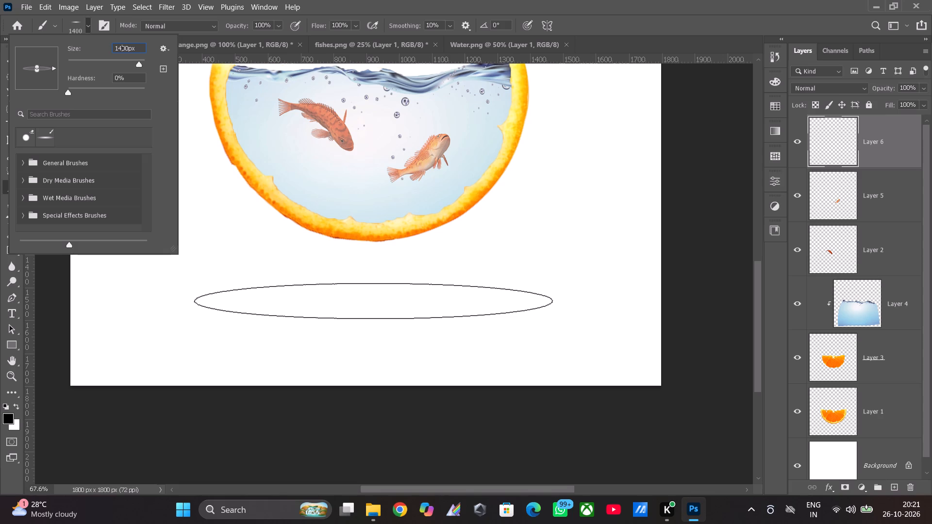
click(373, 301)
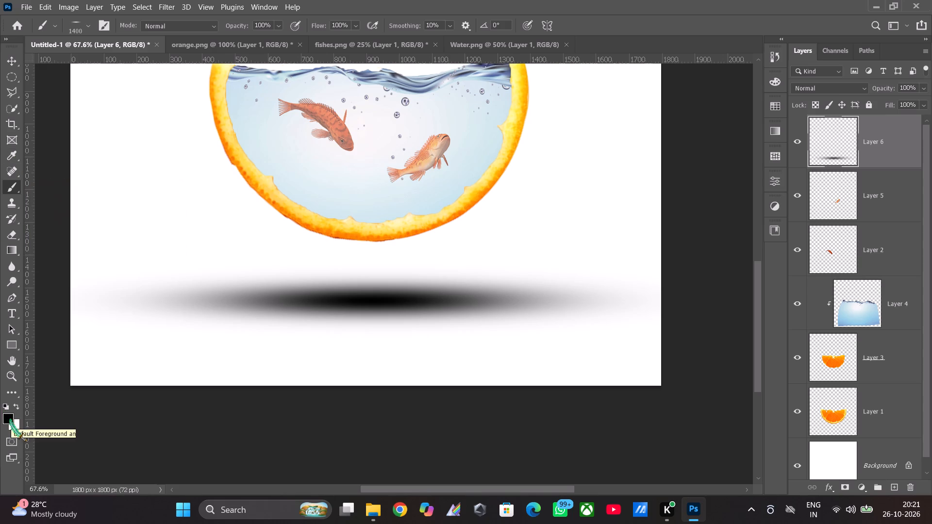
Select the Background layer and set the foreground colour to pale blue #cee5eb, sampled from the water near the slice's rind.
click(852, 207)
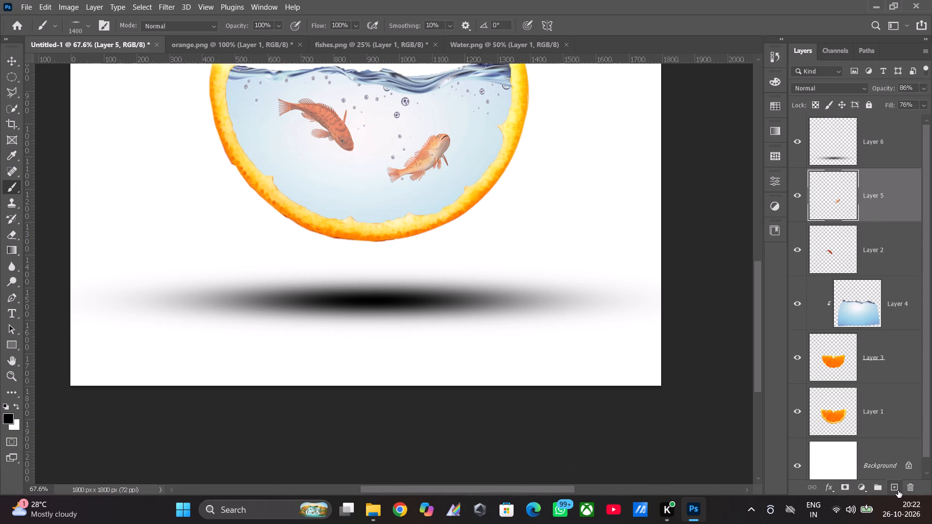
scroll(867, 402, down, 1)
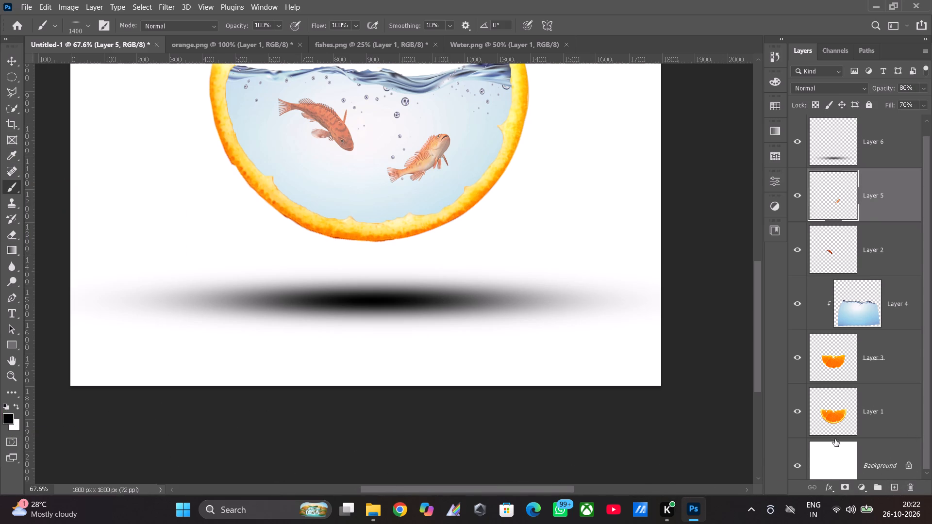
click(832, 444)
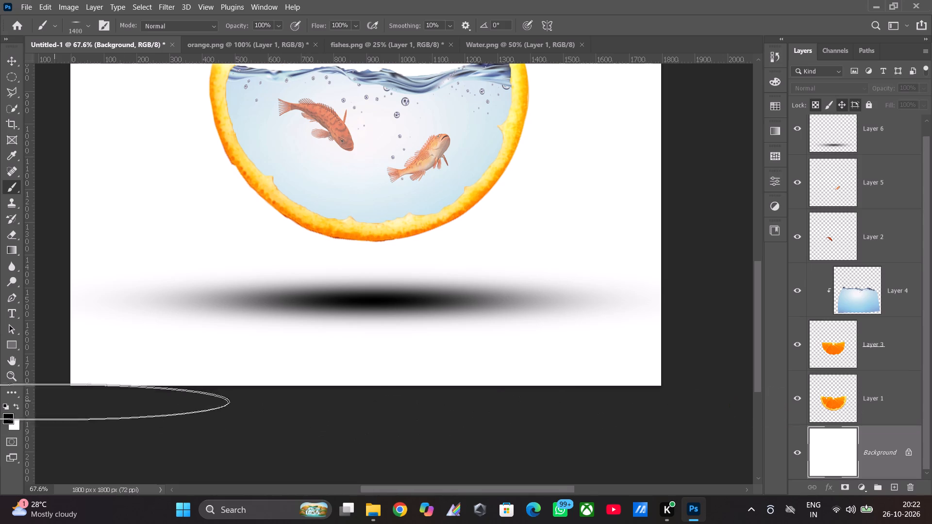
click(7, 420)
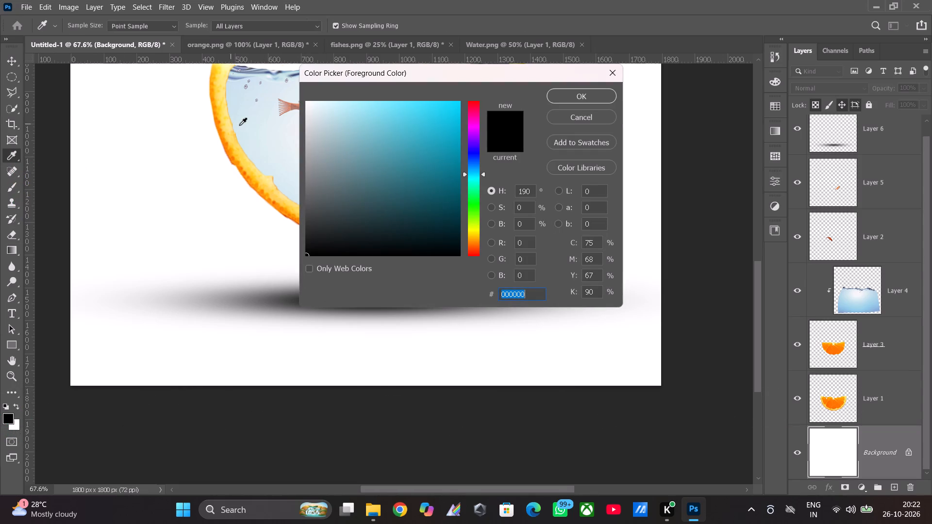
click(261, 138)
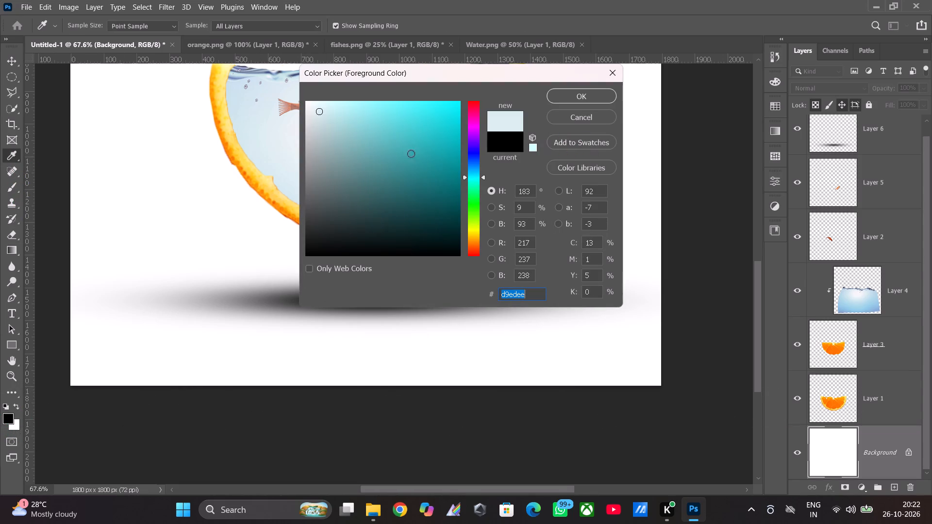
click(271, 93)
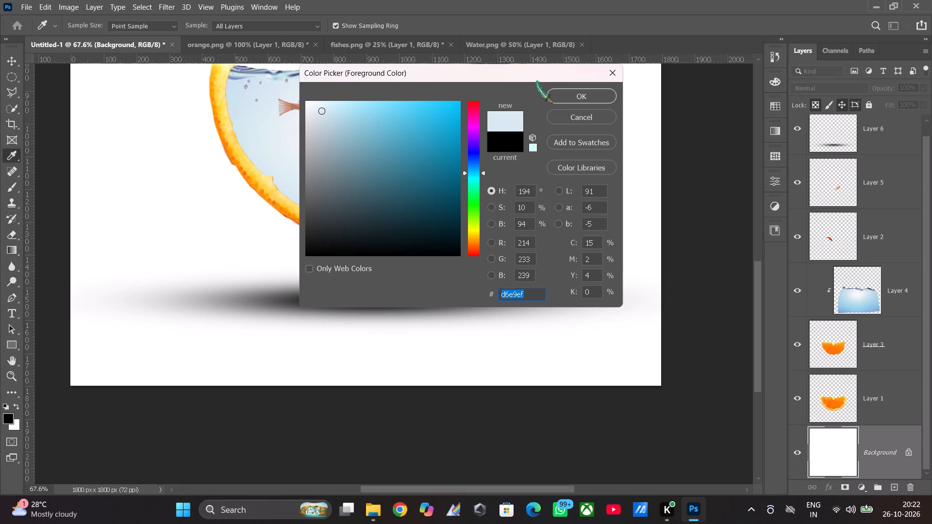
drag(537, 75, 518, 238)
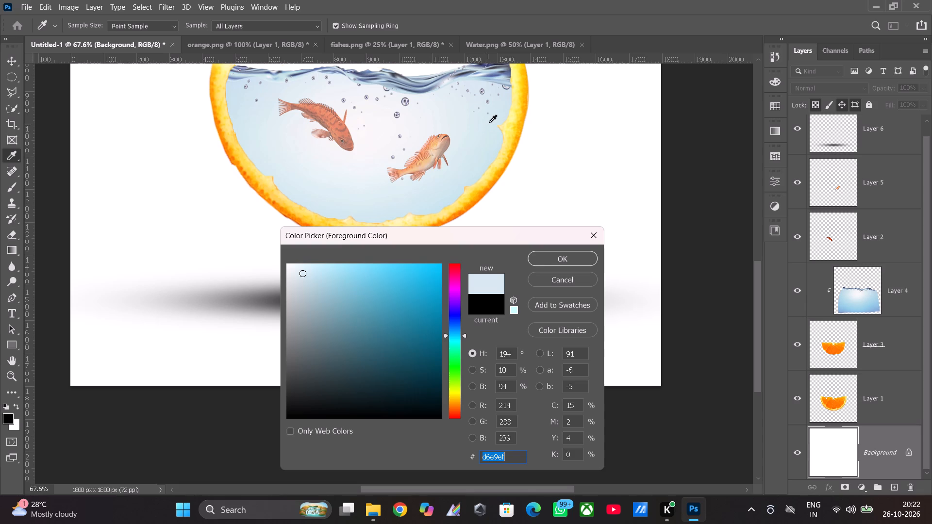
click(504, 107)
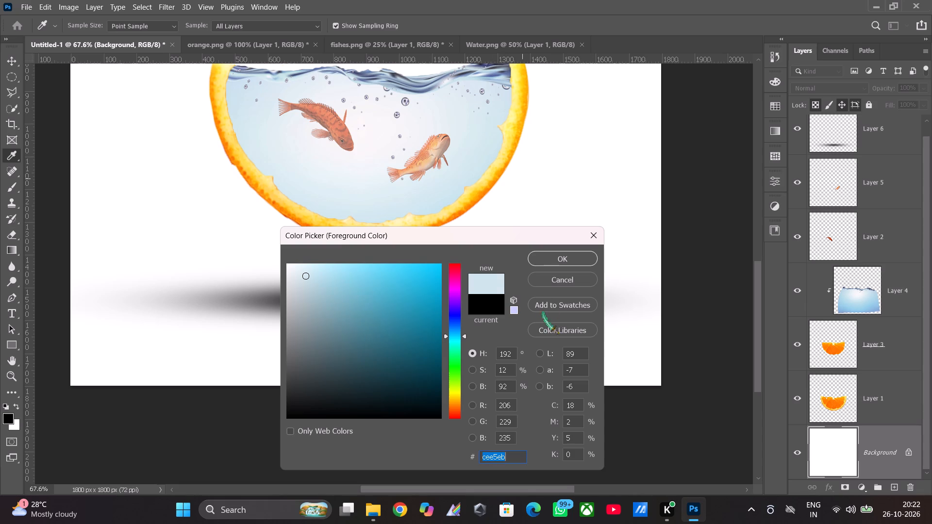
click(557, 256)
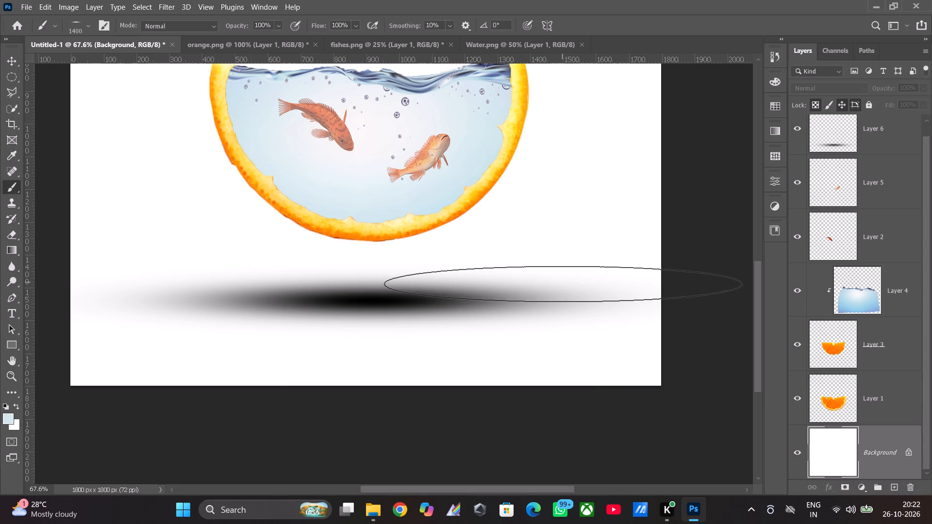
Fill the Background layer with the foreground colour in Normal mode at 100% opacity.
right_click(840, 451)
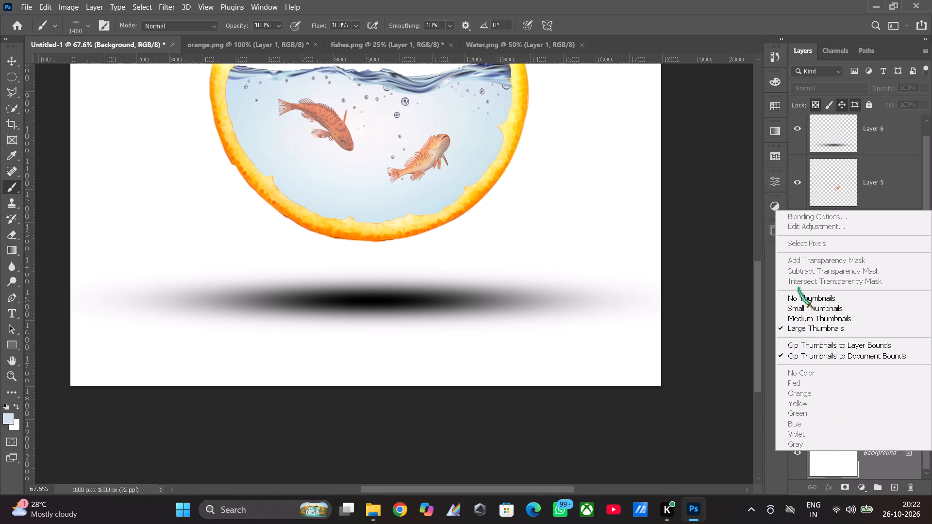
click(837, 461)
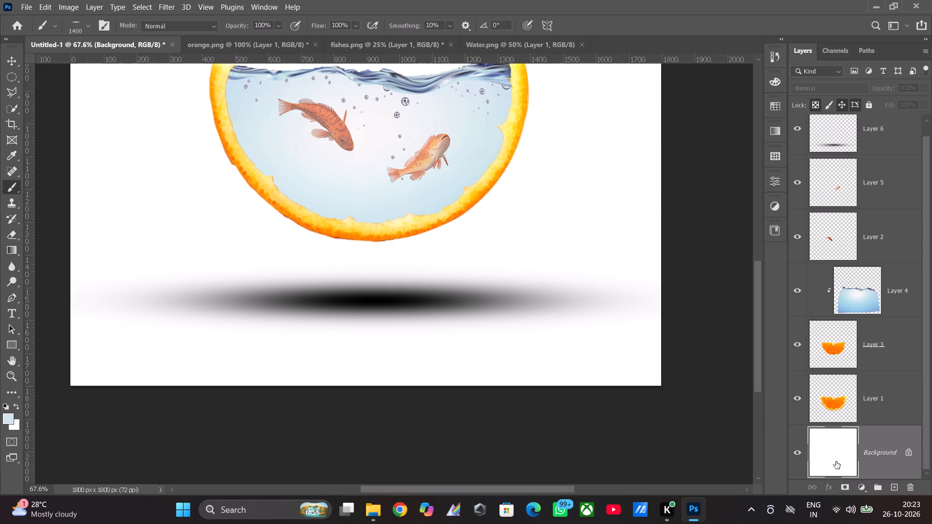
key(shift+F5)
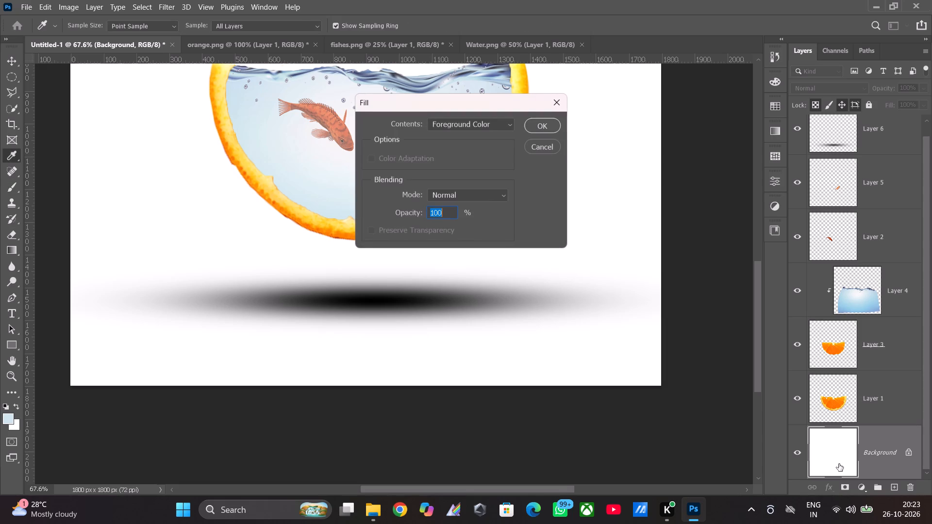
click(542, 130)
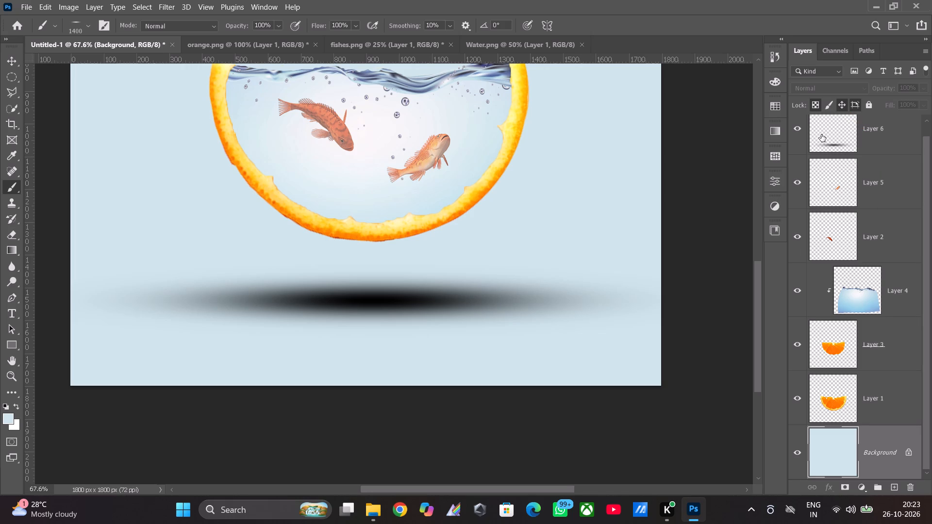
Set the opacity of the Layer 6 shadow to 71%.
click(837, 147)
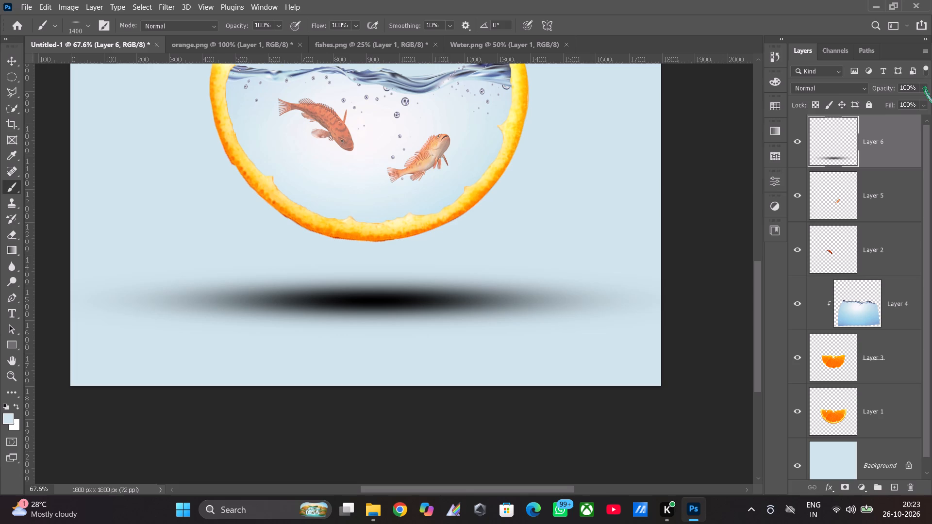
click(925, 87)
click(898, 103)
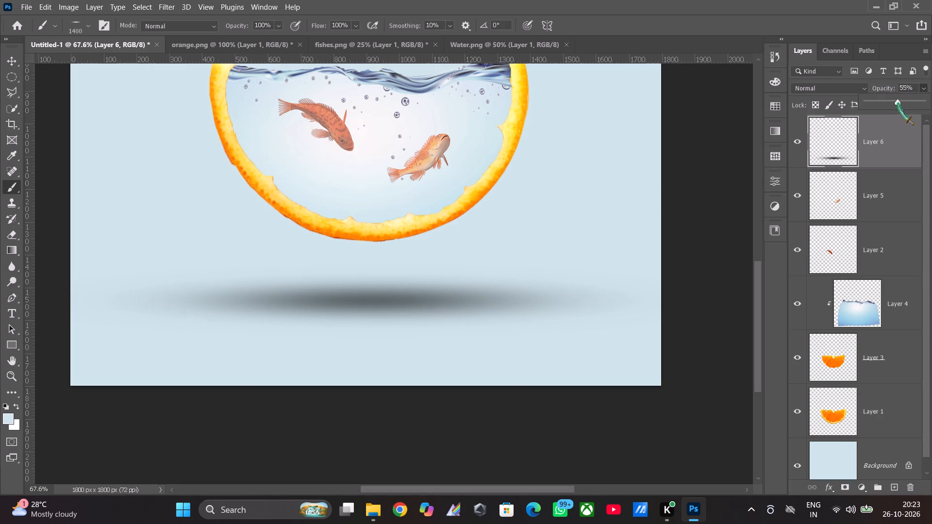
click(902, 103)
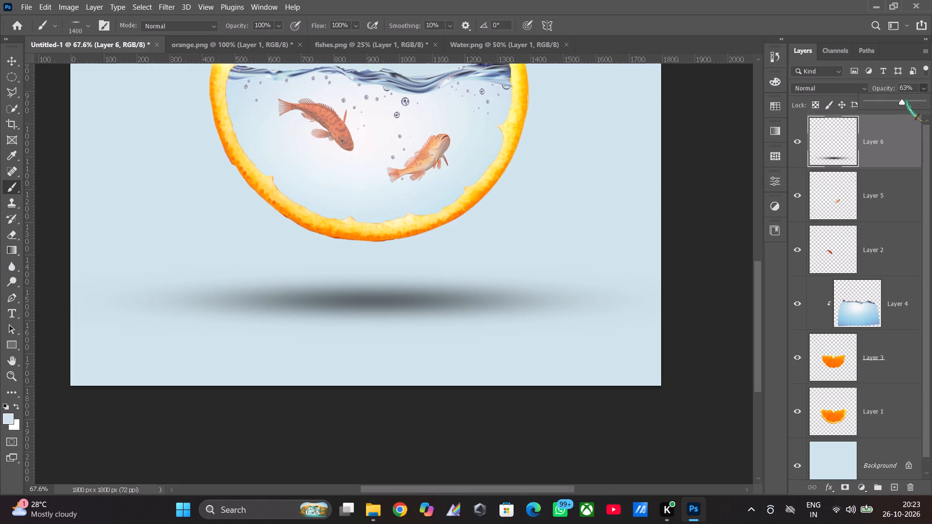
click(906, 100)
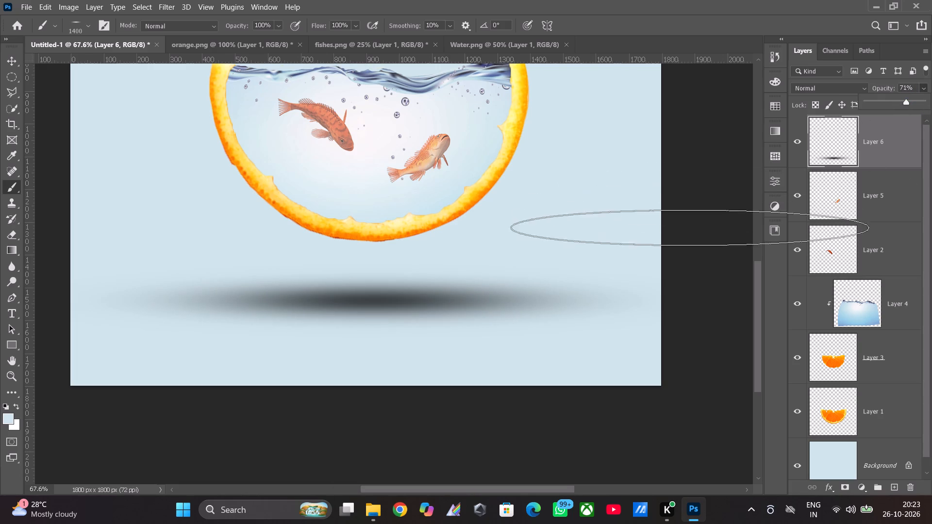
Free-transform the Layer 6 shadow to about 84% width and 65% height, centre it beneath the orange slice, and return to the Brush tool.
key(ctrl+t)
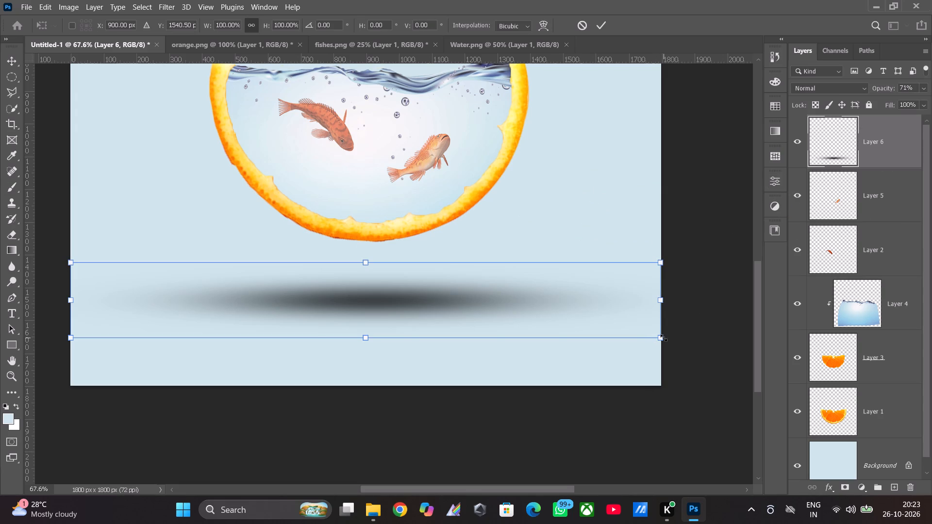
shift+drag(664, 337, 616, 323)
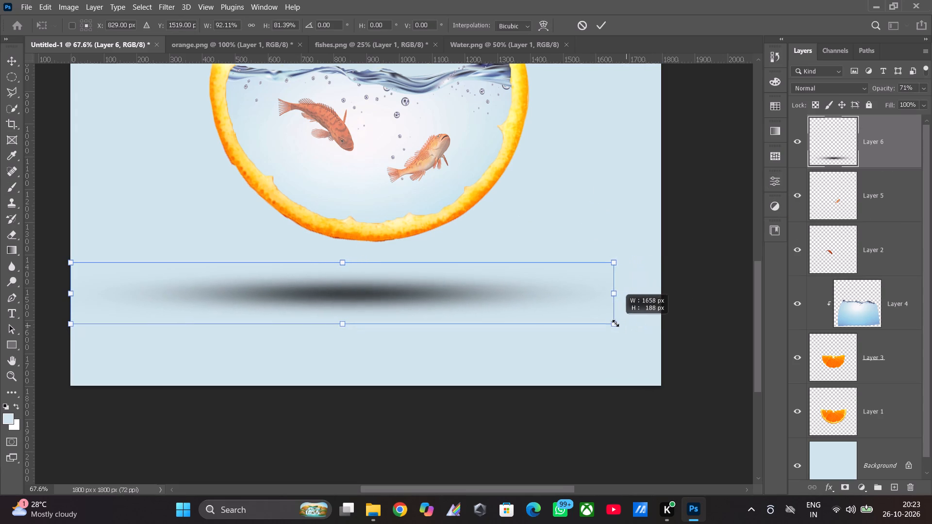
shift+drag(616, 323, 602, 319)
drag(504, 296, 528, 302)
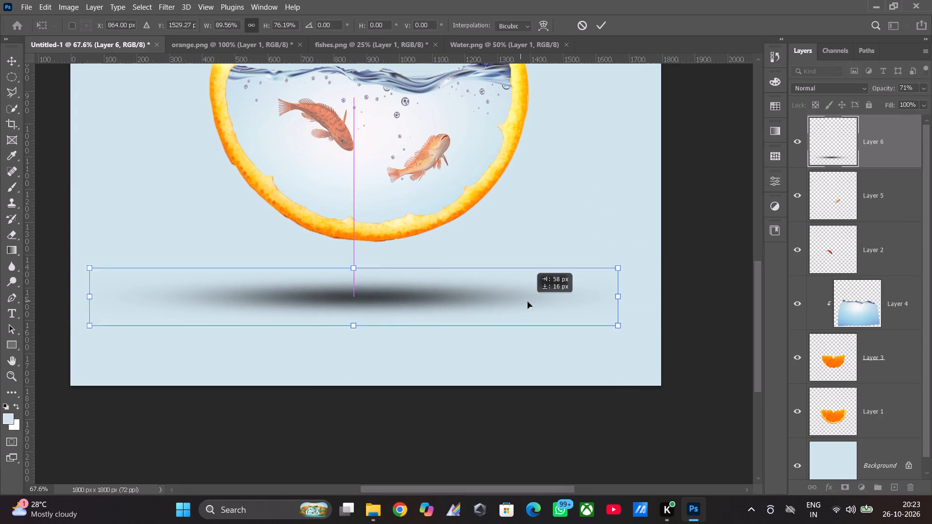
drag(528, 302, 536, 307)
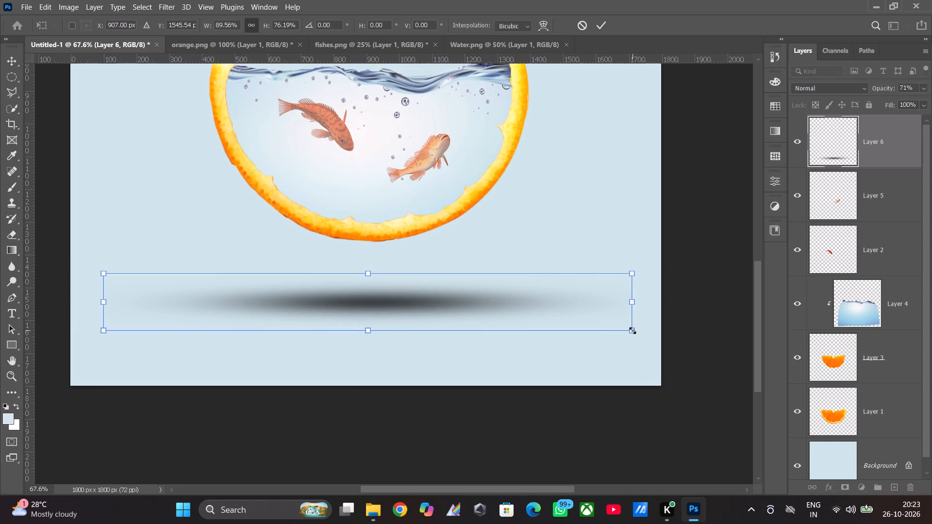
shift+drag(632, 330, 603, 322)
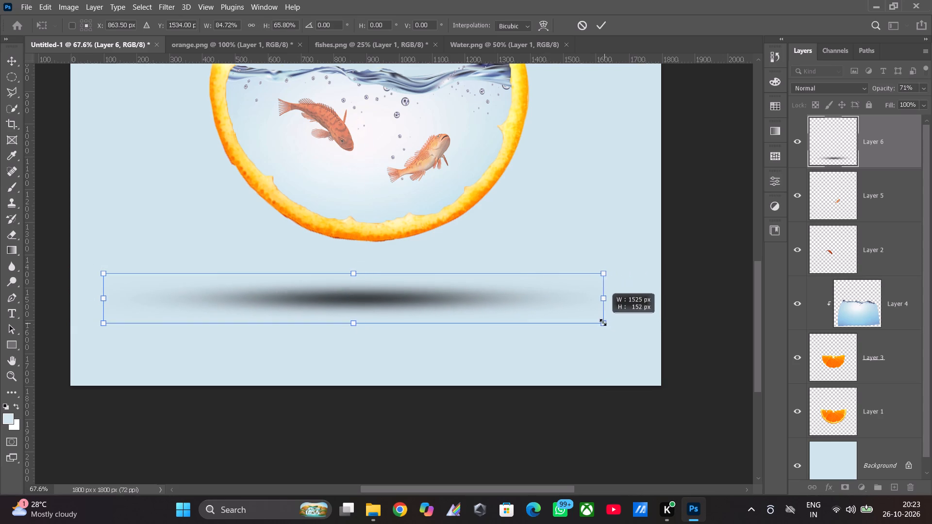
shift+drag(603, 322, 599, 322)
drag(417, 298, 441, 299)
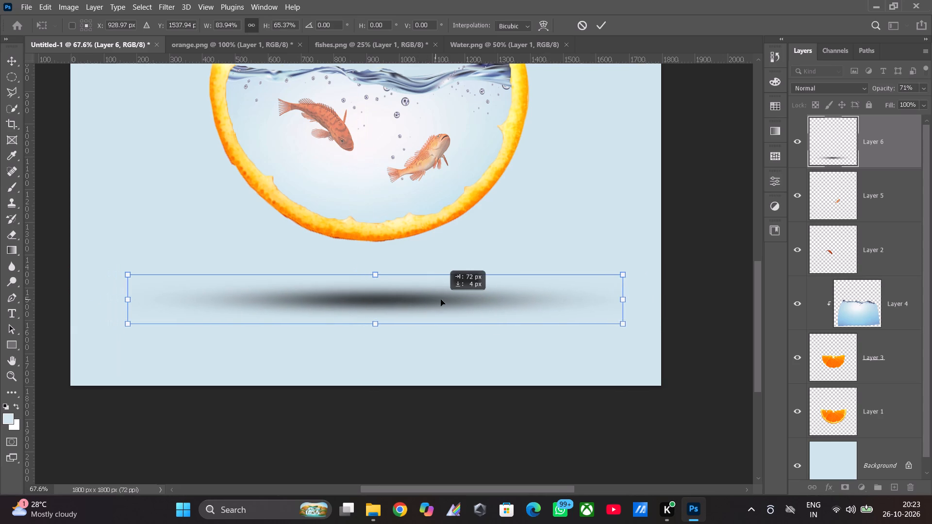
drag(441, 299, 442, 299)
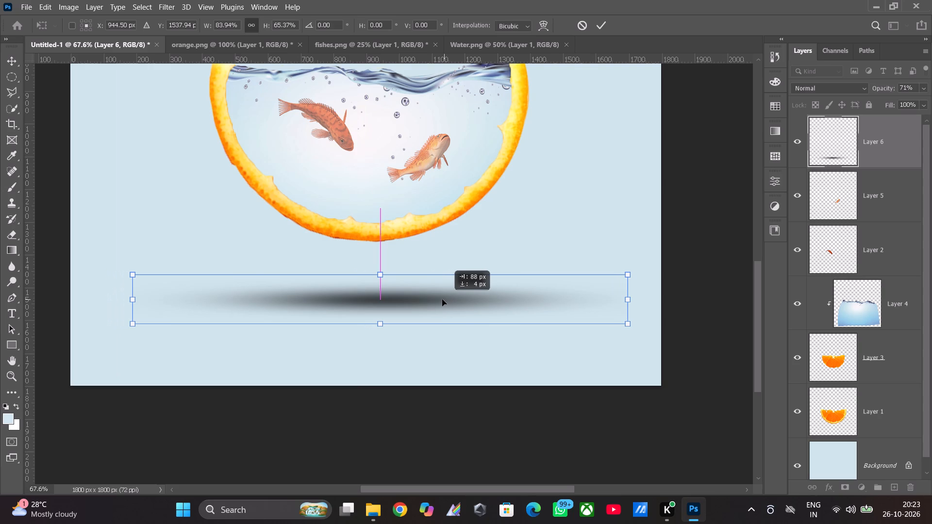
drag(442, 299, 441, 299)
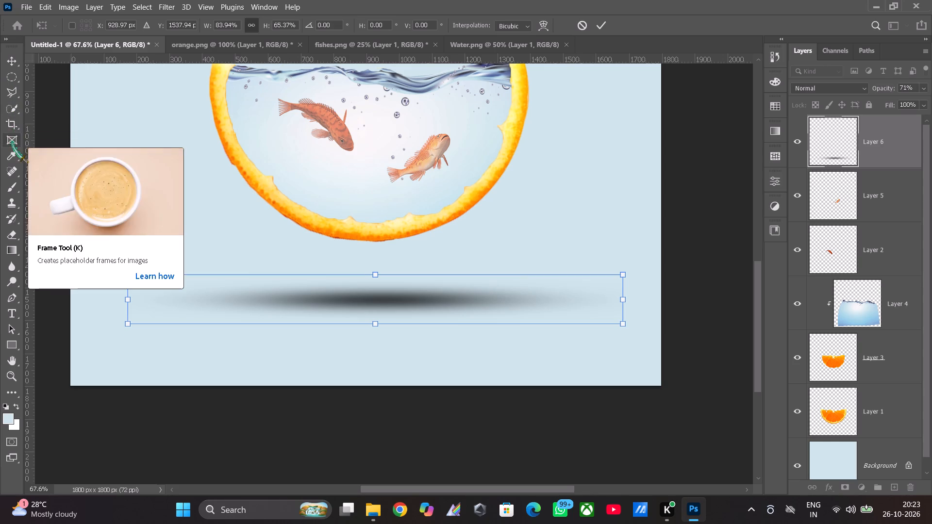
click(16, 192)
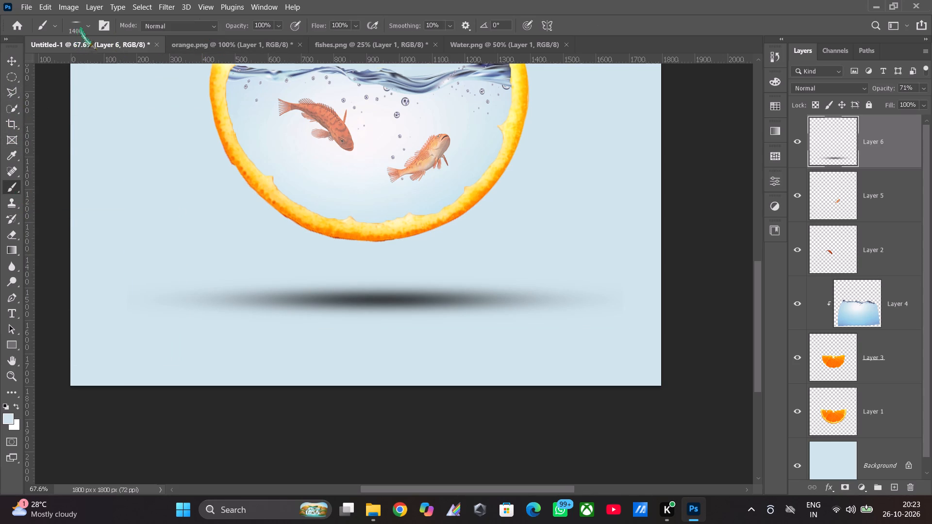
Set up the Brush with white as the foreground colour and a size of 2000 px.
click(83, 28)
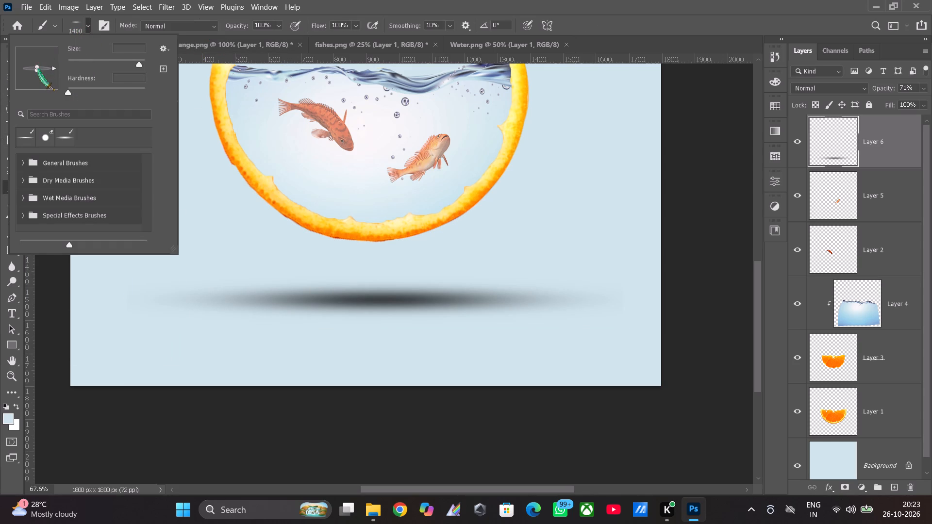
click(38, 69)
click(18, 425)
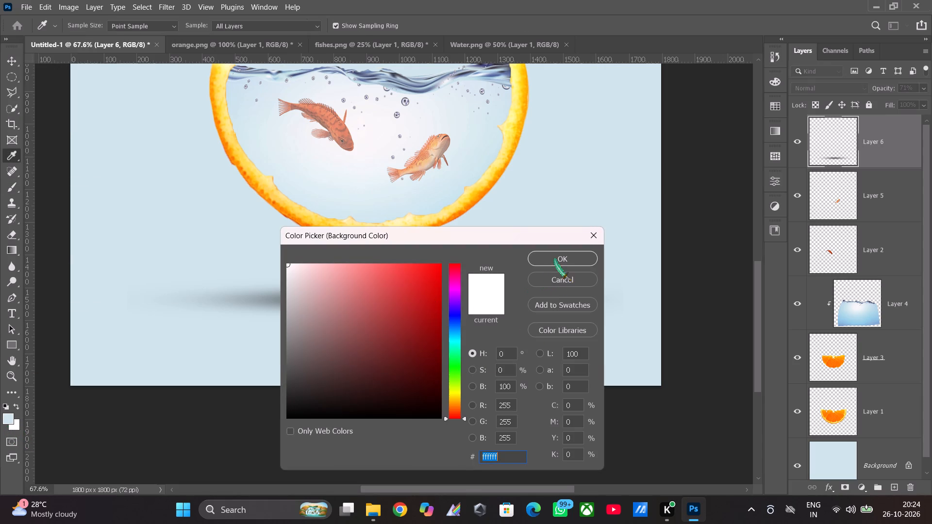
click(555, 257)
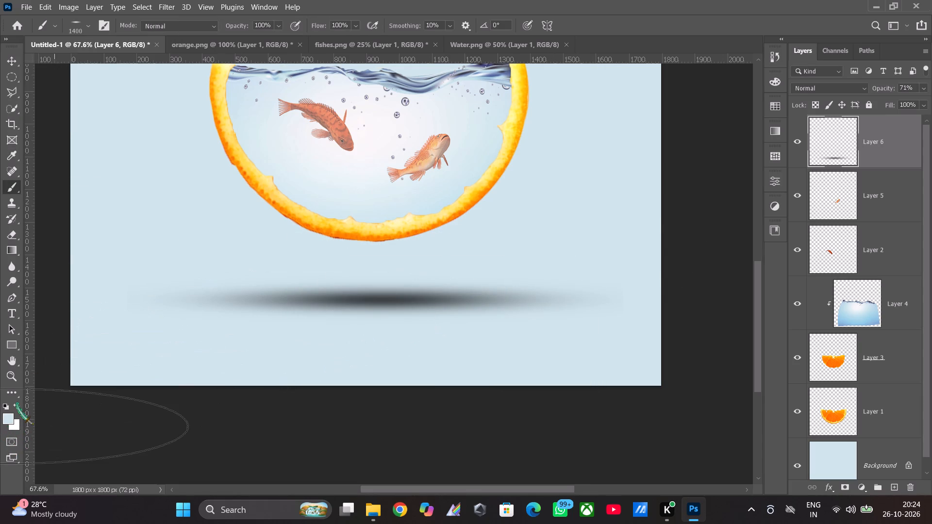
click(17, 404)
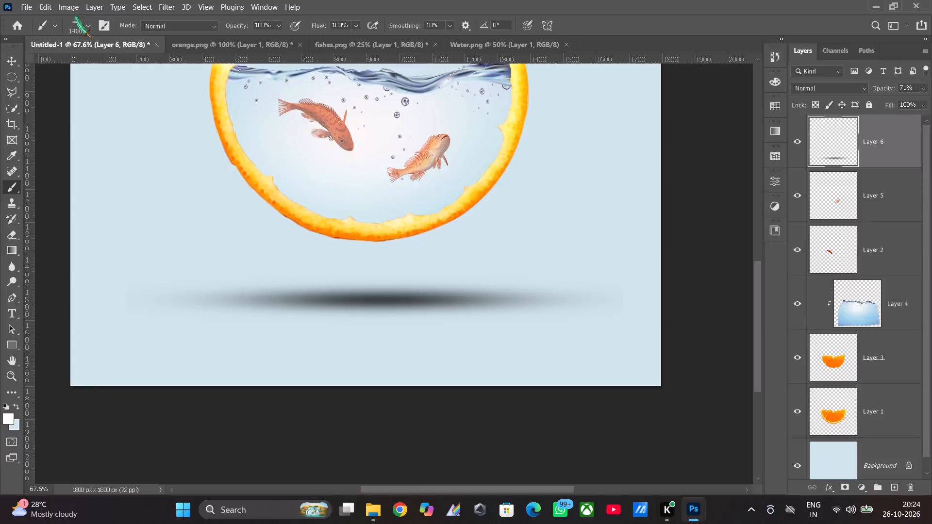
click(85, 26)
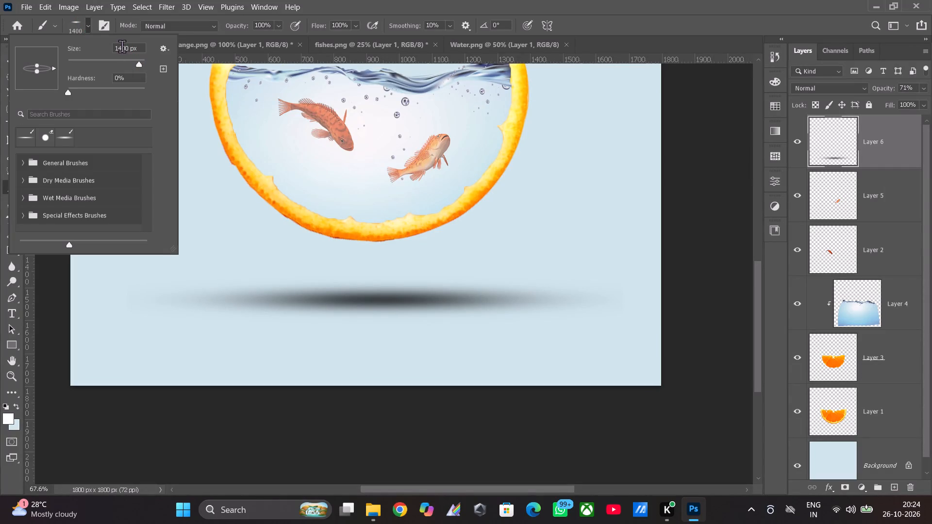
click(122, 46)
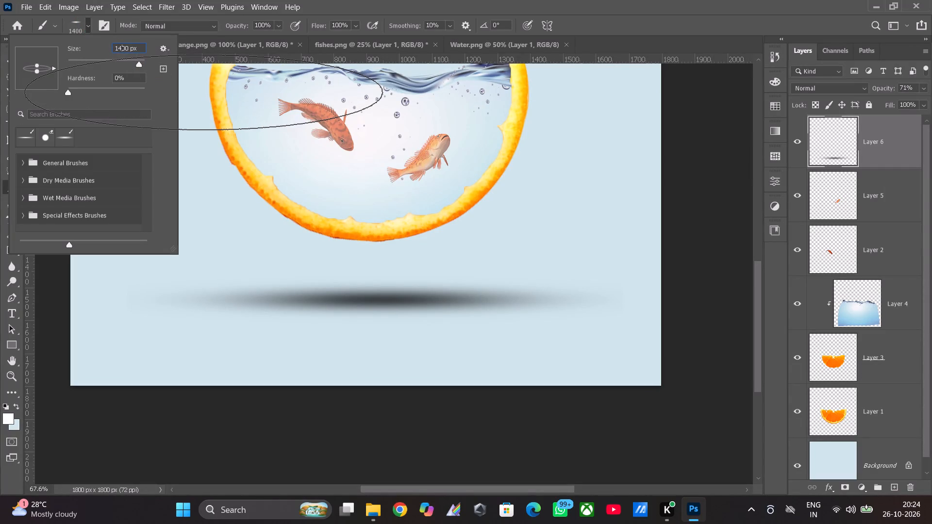
key(BackSpace)
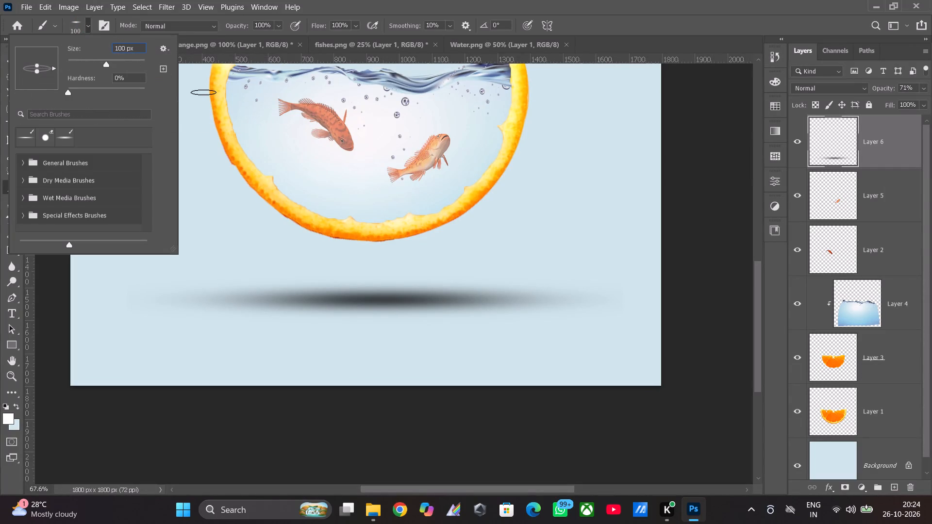
key(8)
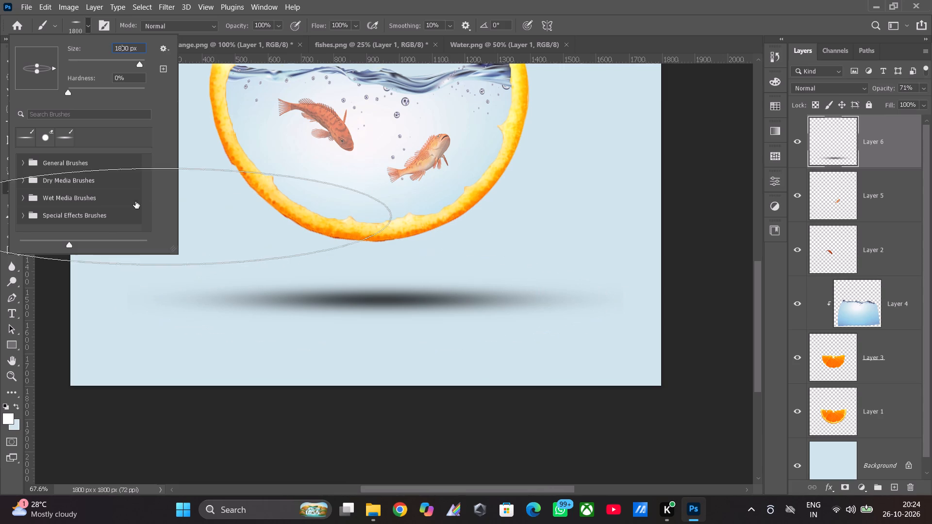
click(121, 46)
key(BackSpace)
key(BackSpace)
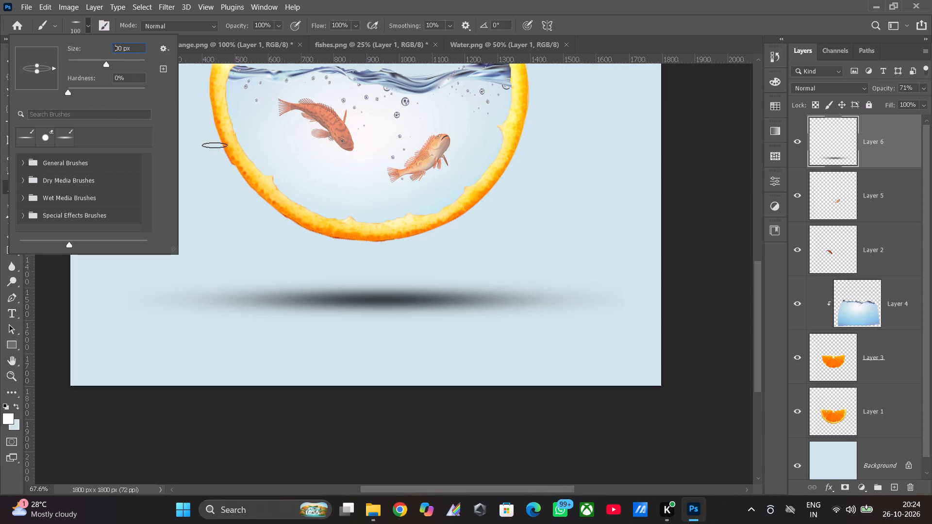
text(20)
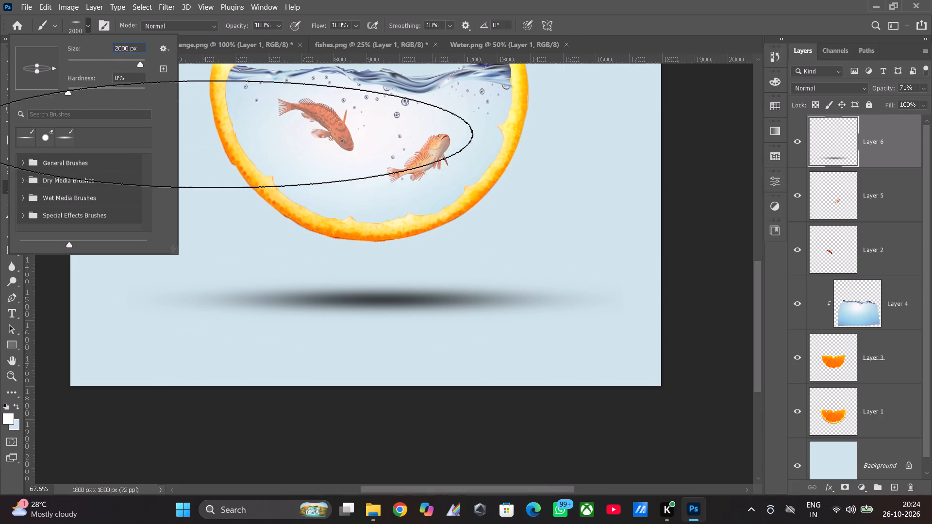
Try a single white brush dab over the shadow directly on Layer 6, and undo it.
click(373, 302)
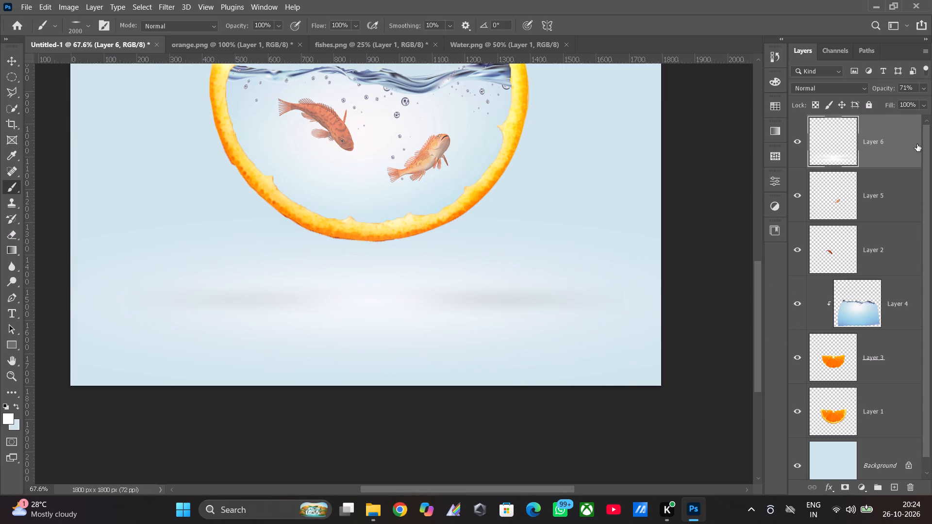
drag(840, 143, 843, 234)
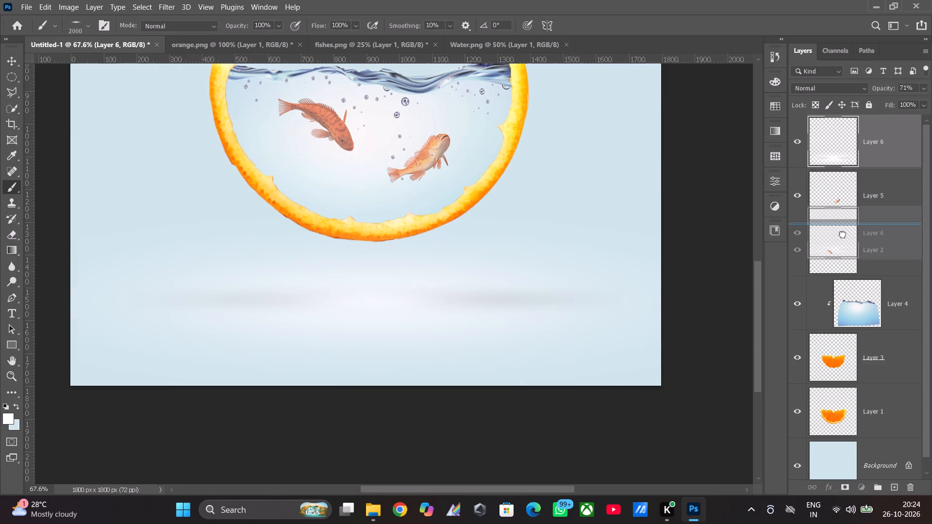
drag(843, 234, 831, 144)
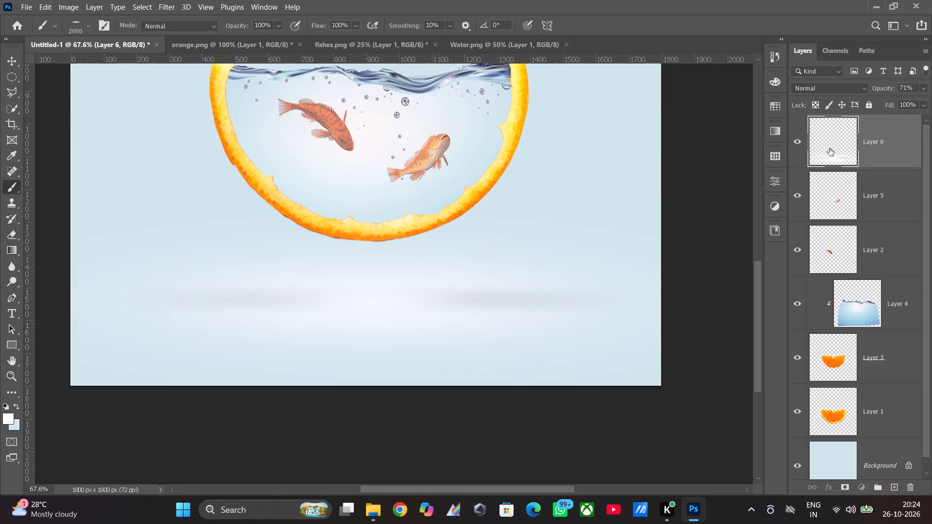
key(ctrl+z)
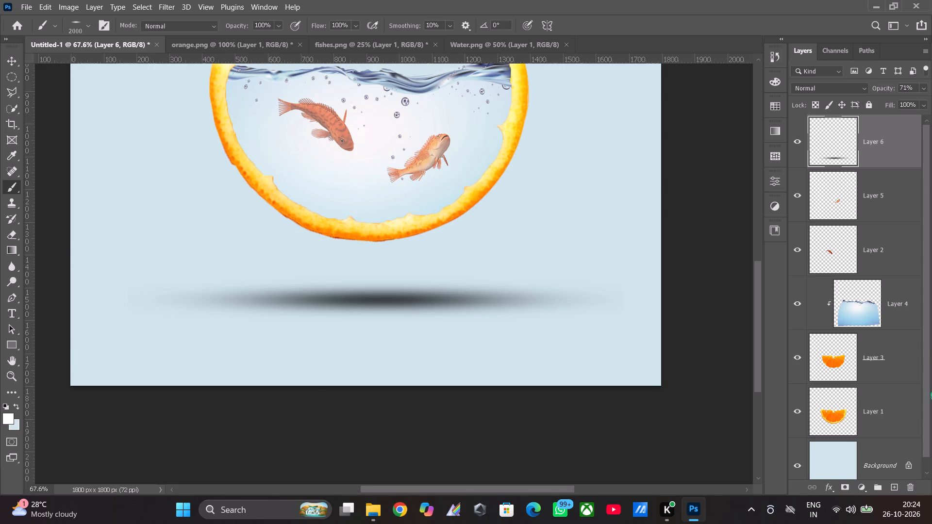
Add a new layer above Layer 6 and paint one soft white dab centred over the shadow.
click(895, 488)
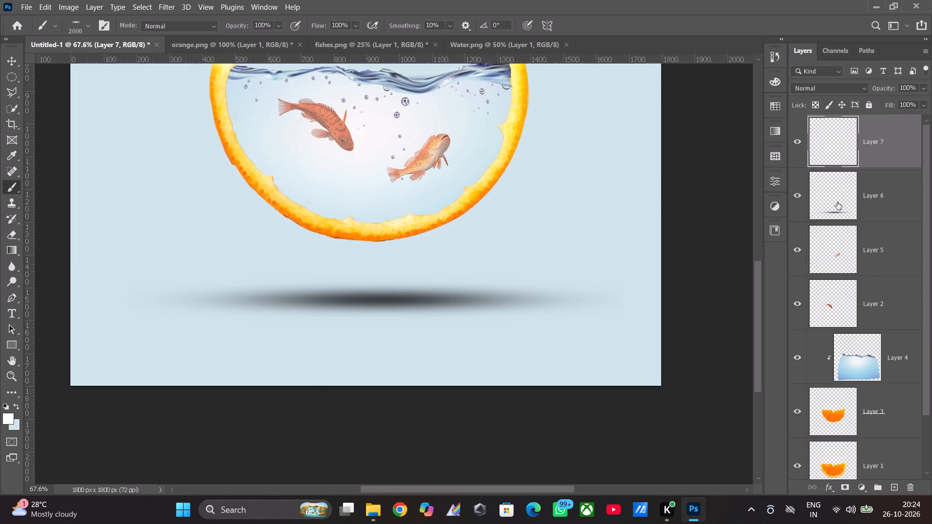
click(376, 302)
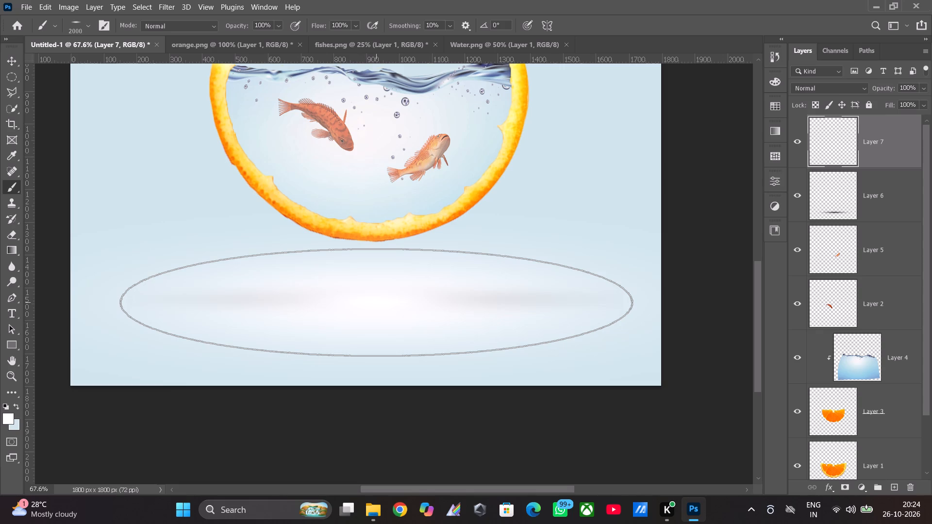
Move the Layer 6 shadow above the white glow on Layer 7 in the layer order.
drag(830, 212, 815, 113)
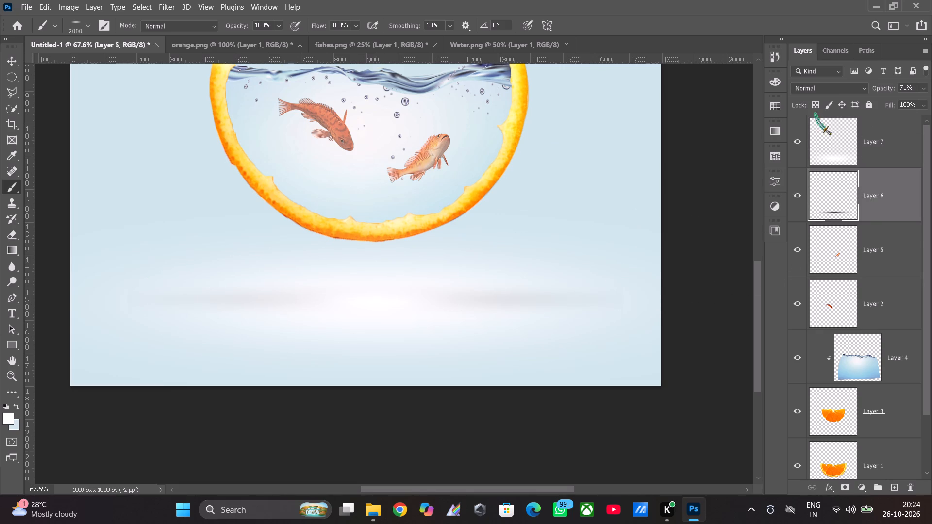
drag(841, 201, 842, 111)
drag(842, 111, 843, 110)
drag(851, 197, 849, 125)
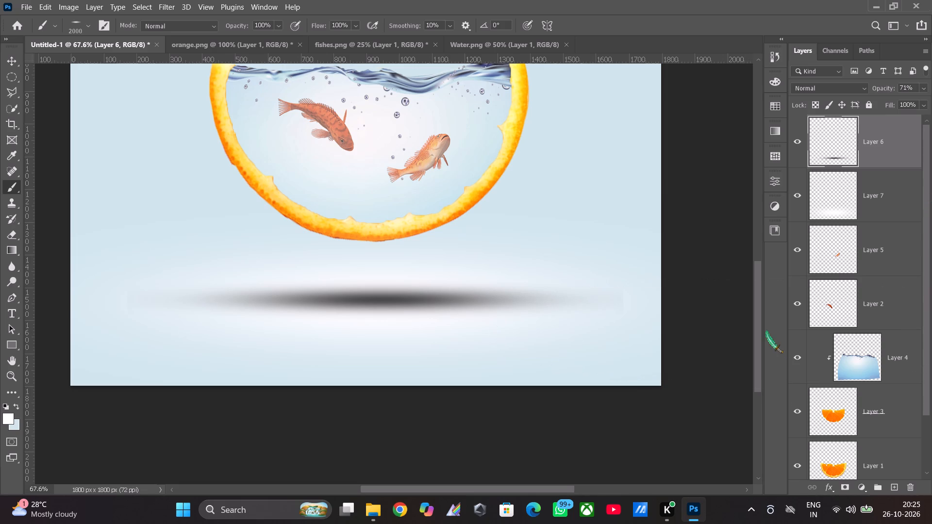
Apply a Vibrance adjustment of about +17 to the water on Layer 4, leaving Saturation at 0.
drag(759, 336, 755, 283)
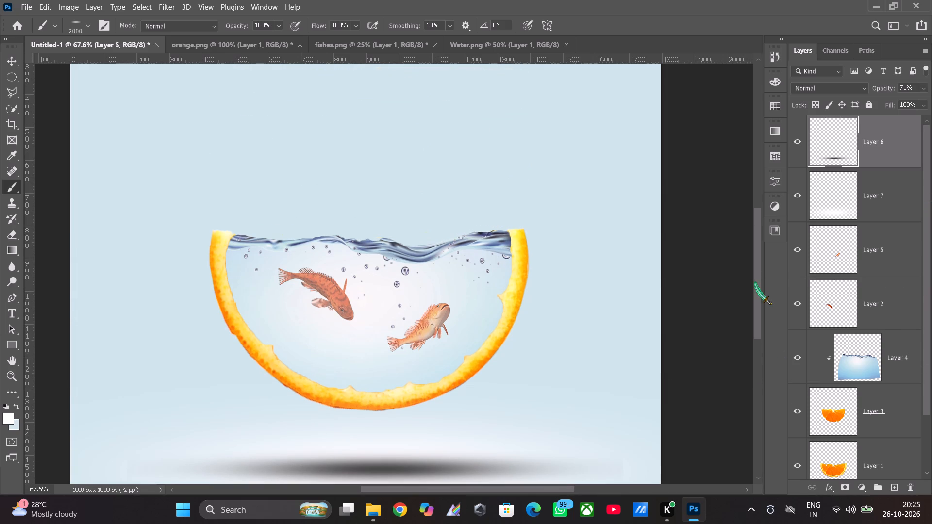
drag(755, 283, 764, 324)
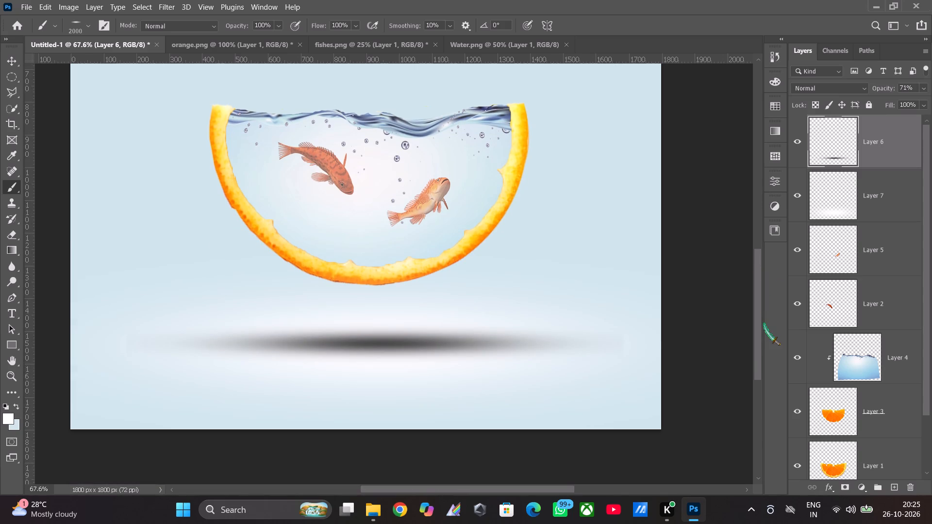
drag(764, 324, 772, 285)
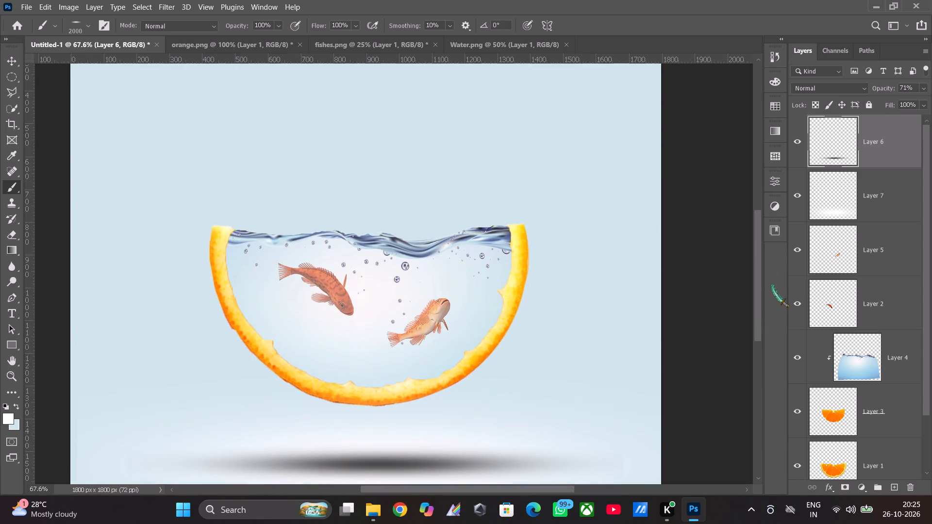
drag(772, 285, 773, 296)
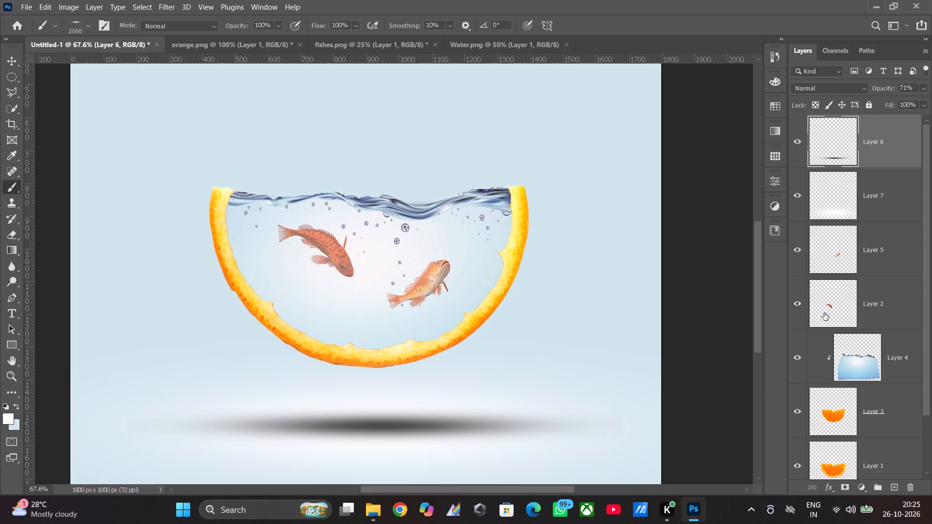
click(857, 352)
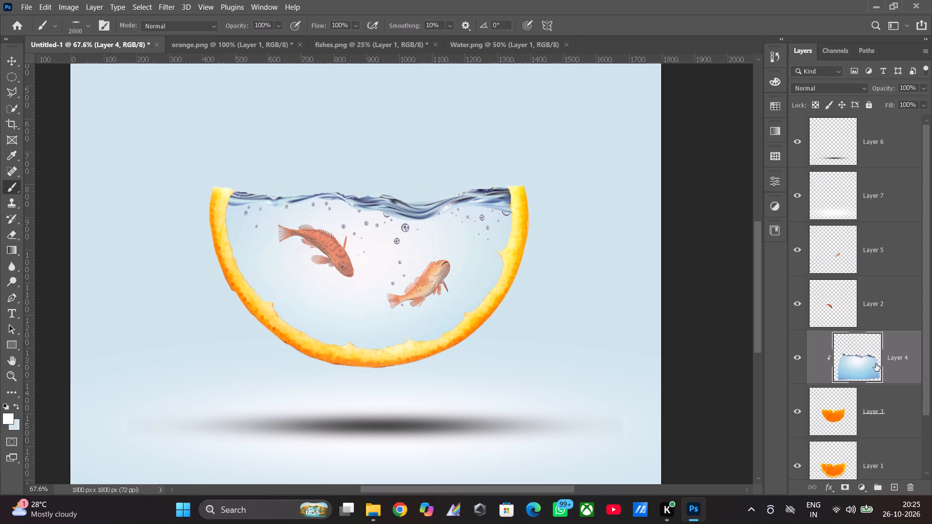
click(49, 6)
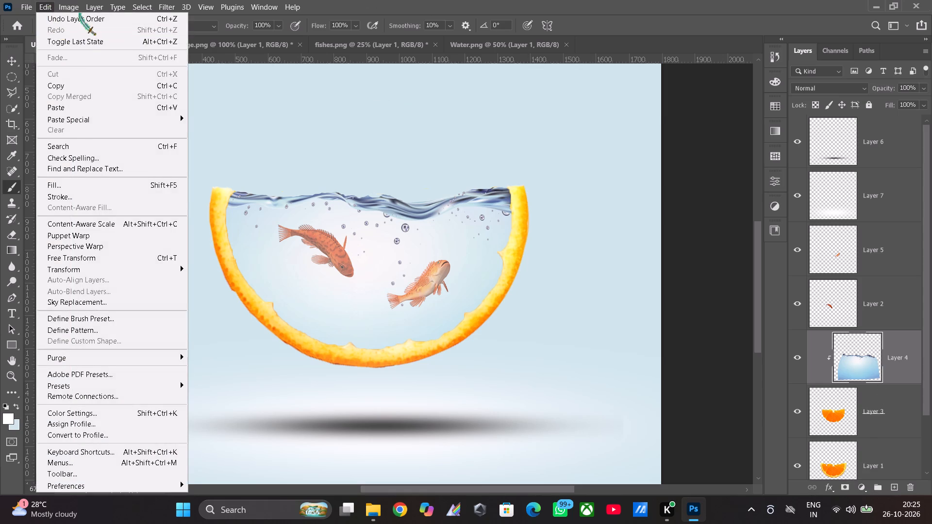
right_click(74, 5)
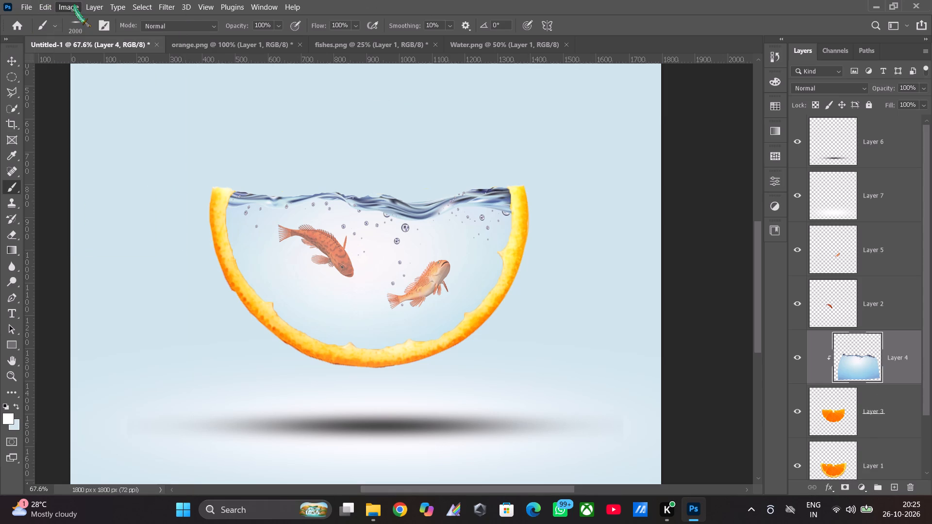
click(74, 5)
click(86, 40)
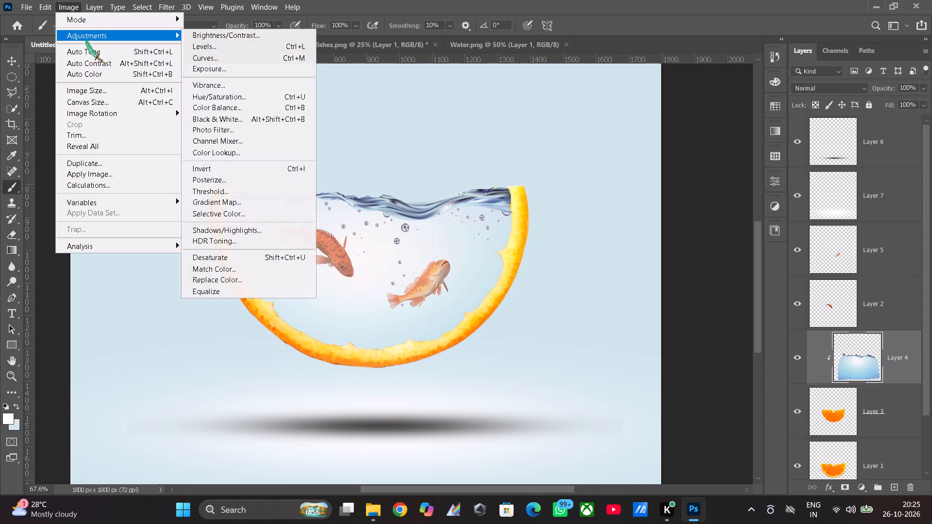
click(213, 89)
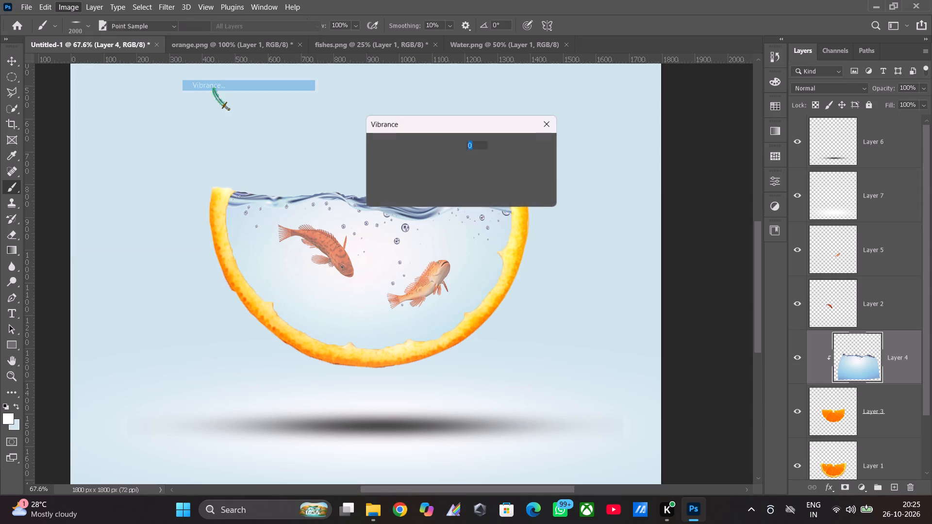
drag(431, 164, 431, 163)
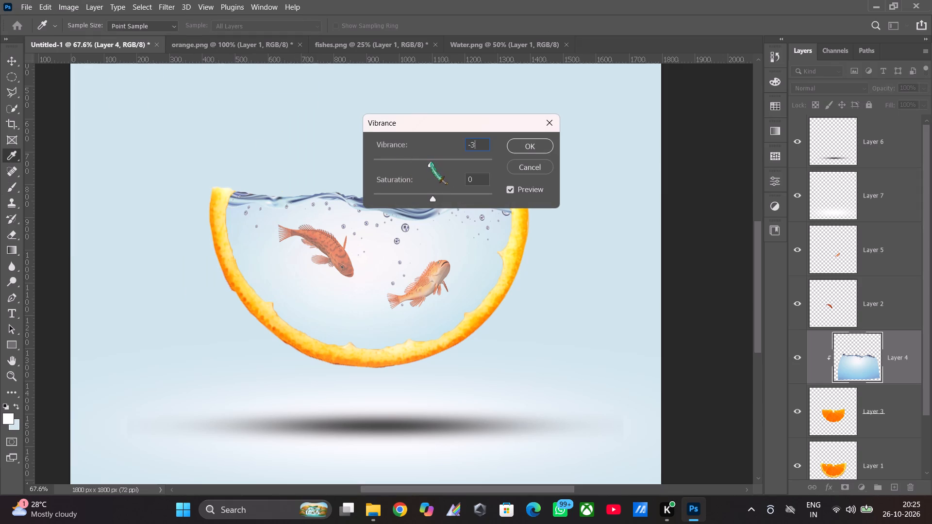
drag(431, 163, 443, 164)
drag(443, 164, 457, 166)
drag(458, 166, 438, 166)
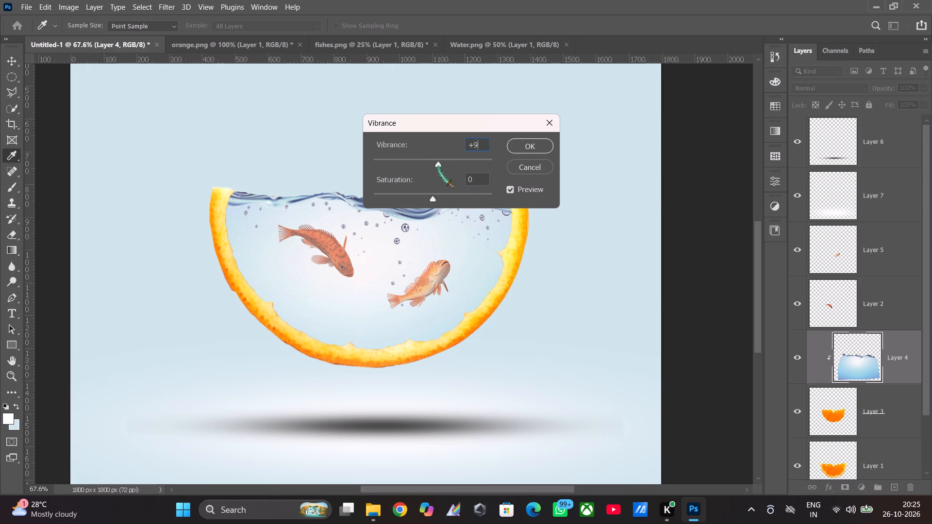
drag(438, 166, 444, 166)
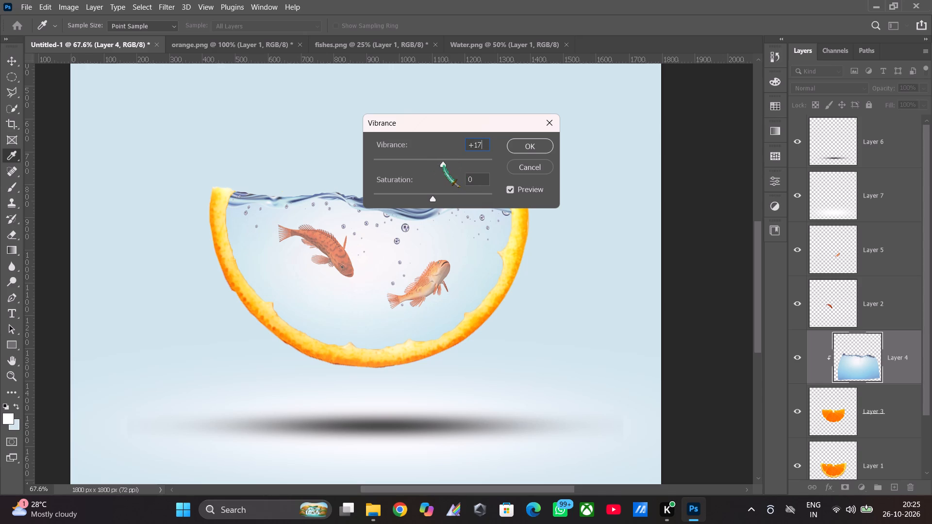
drag(444, 166, 444, 166)
click(532, 141)
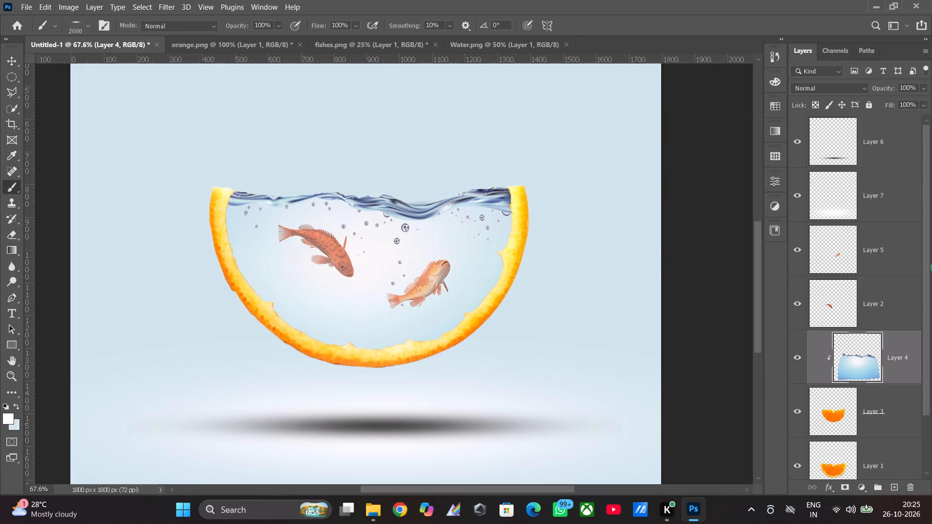
Toggle the visibility of the Layer 4 water to compare the orange slice with and without it.
scroll(855, 363, down, 3)
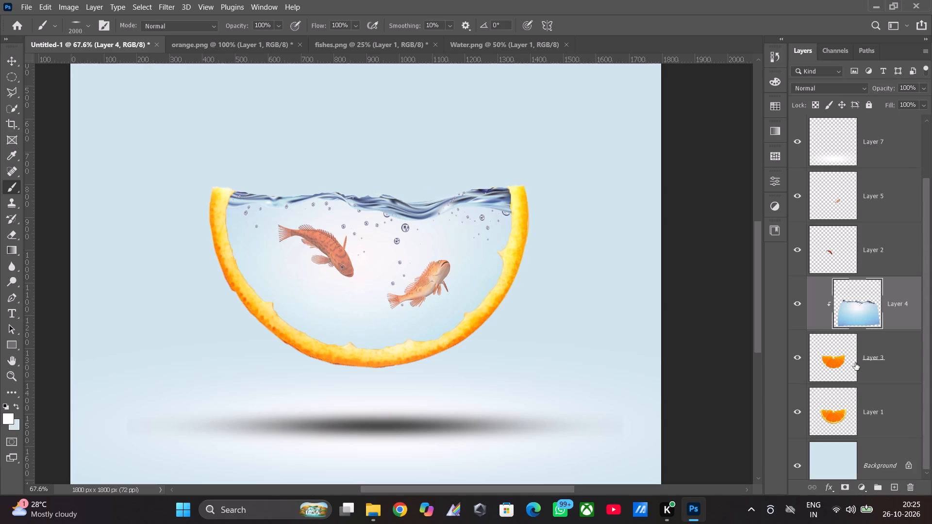
scroll(855, 363, down, 1)
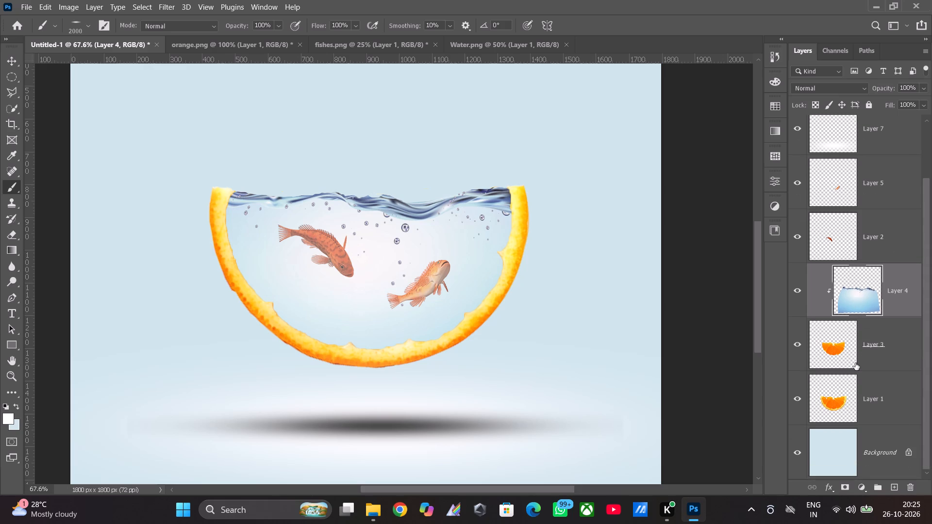
click(832, 344)
click(794, 290)
click(794, 290)
click(794, 290)
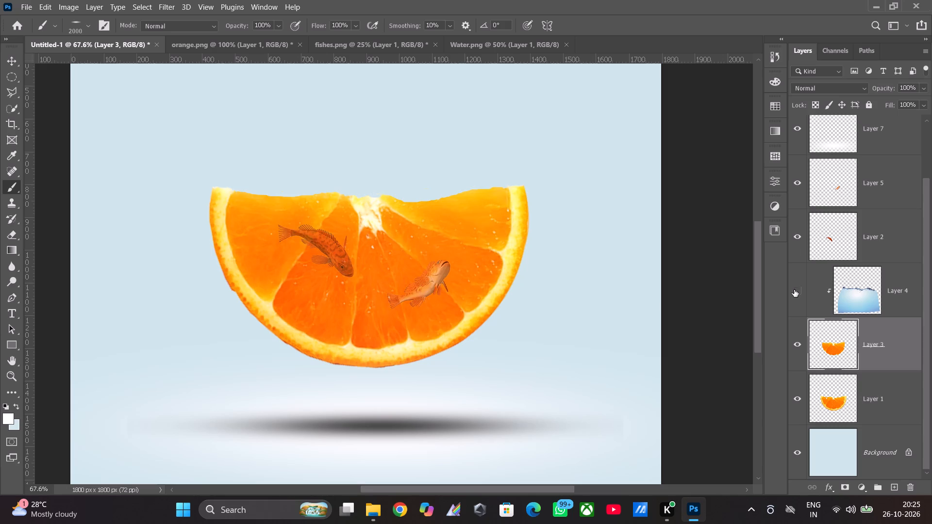
double_click(794, 290)
click(794, 290)
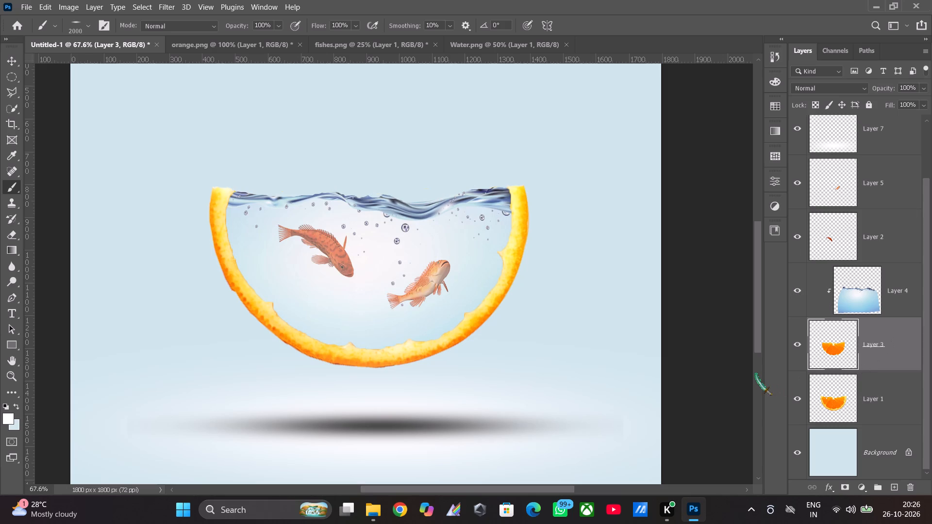
click(873, 291)
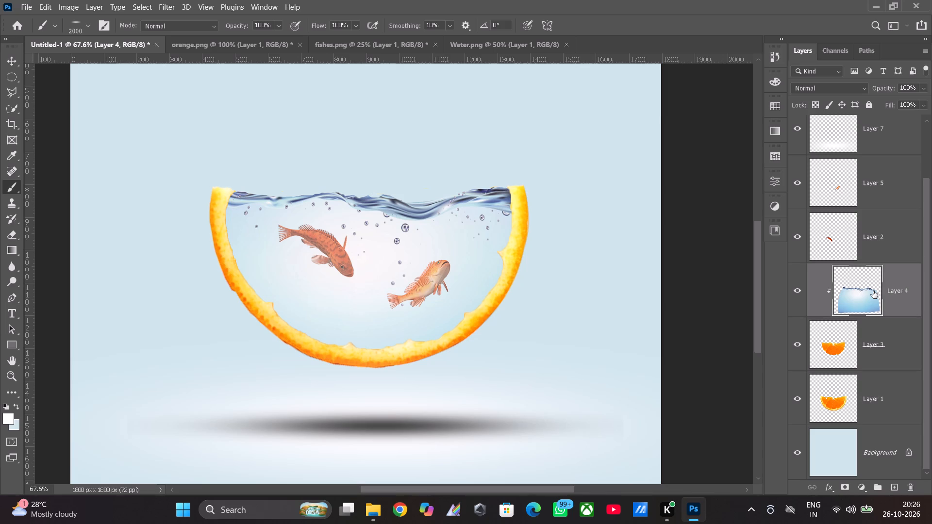
click(829, 184)
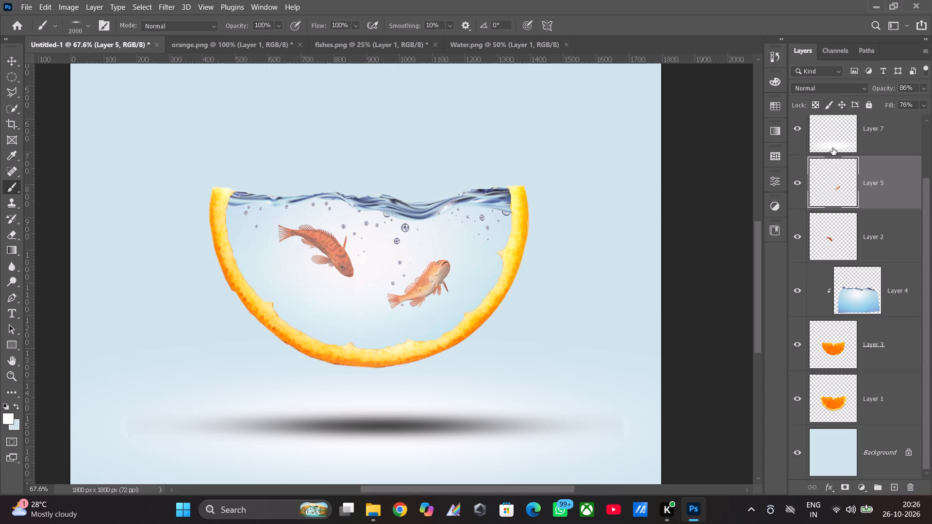
Group all layers from Layer 1 up to Layer 6, leaving the Background outside, and load Layer 3's outline as a selection.
click(837, 398)
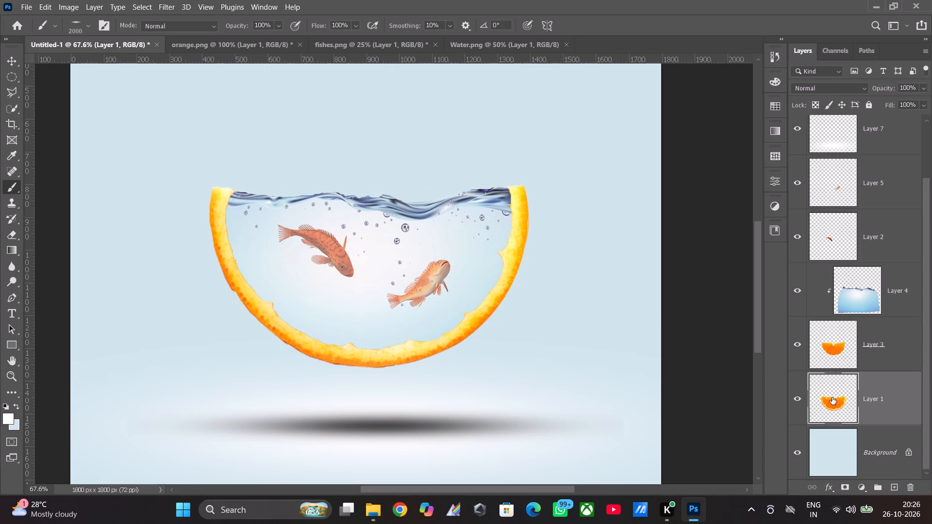
ctrl+click(830, 347)
ctrl+click(891, 337)
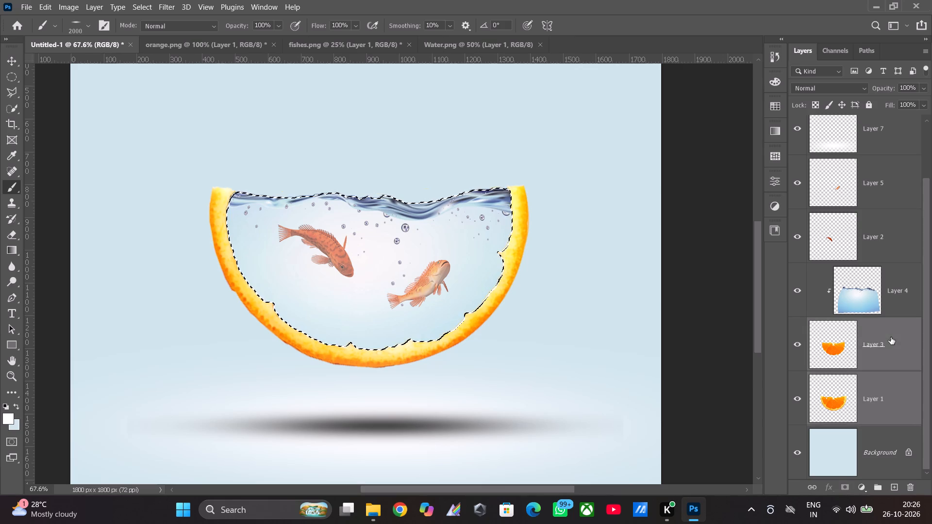
ctrl+click(900, 284)
ctrl+drag(899, 236, 897, 231)
ctrl+click(886, 170)
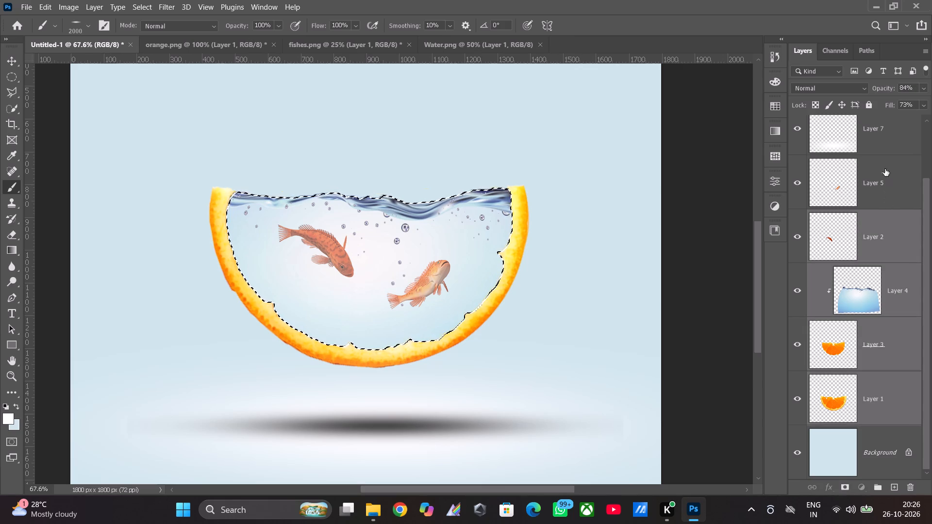
ctrl+click(877, 131)
ctrl+scroll(897, 136, up, 4)
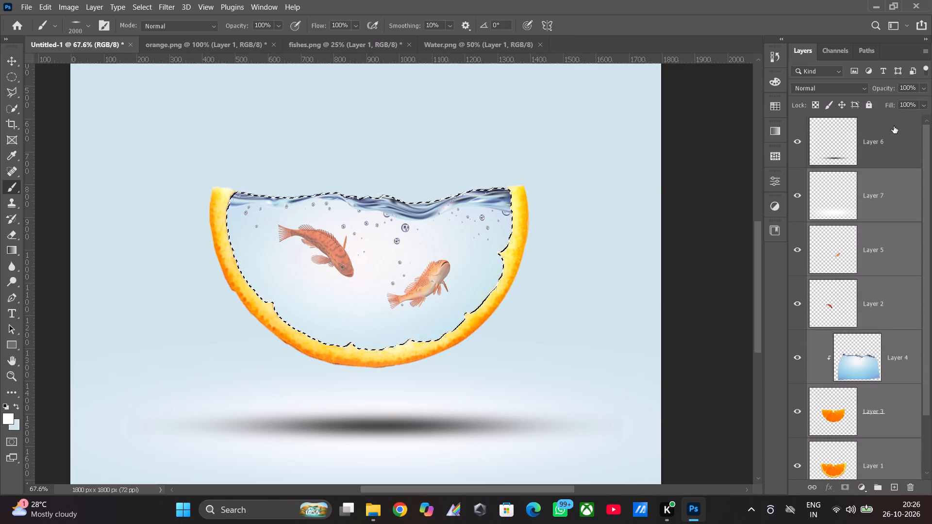
ctrl+click(894, 127)
key(ctrl+g)
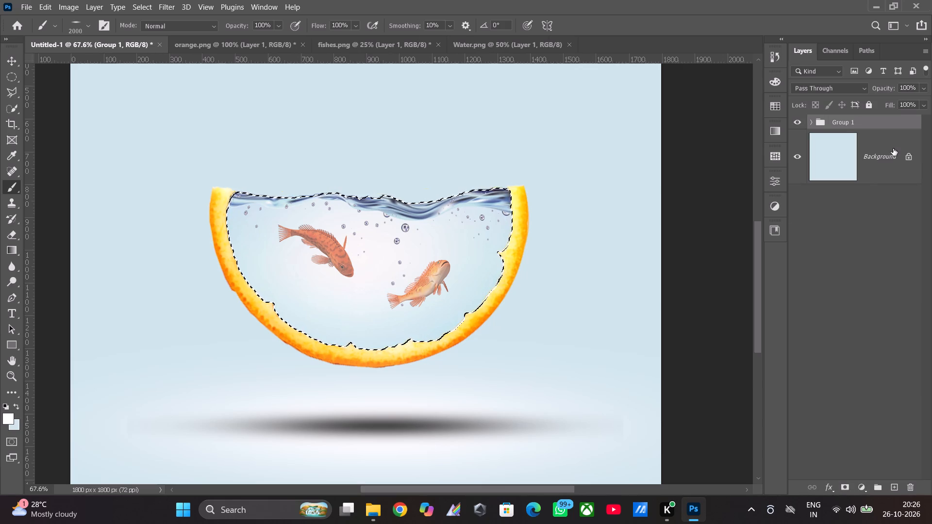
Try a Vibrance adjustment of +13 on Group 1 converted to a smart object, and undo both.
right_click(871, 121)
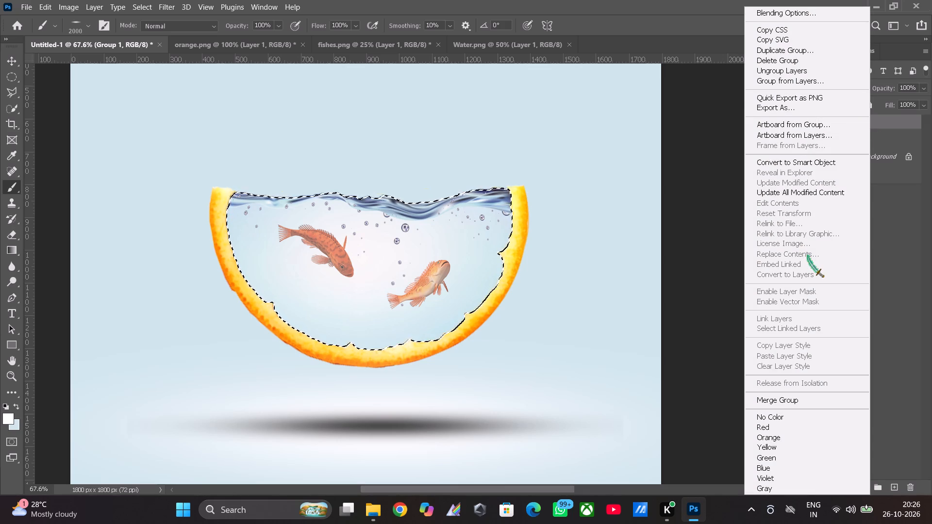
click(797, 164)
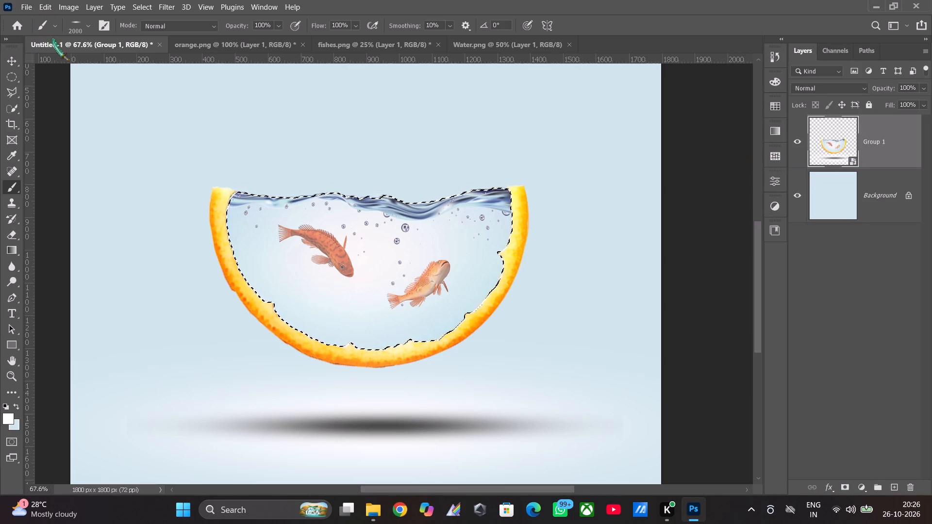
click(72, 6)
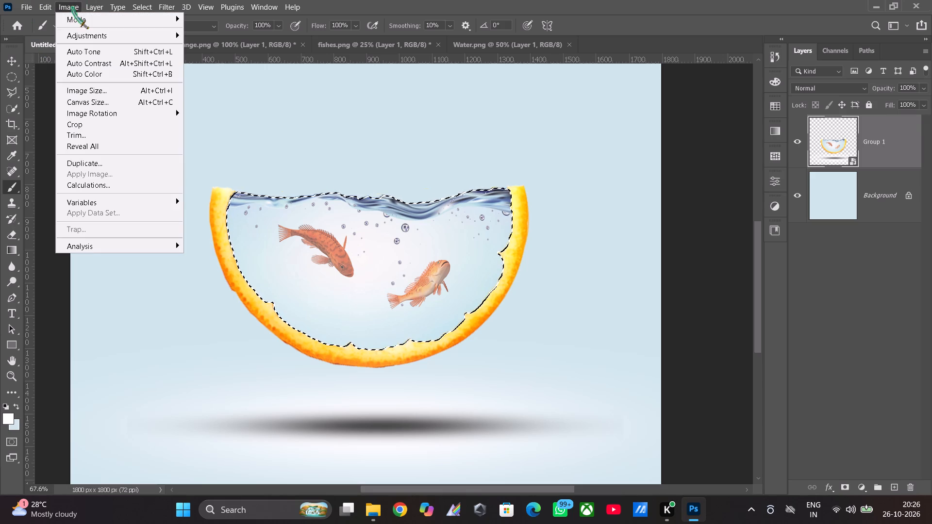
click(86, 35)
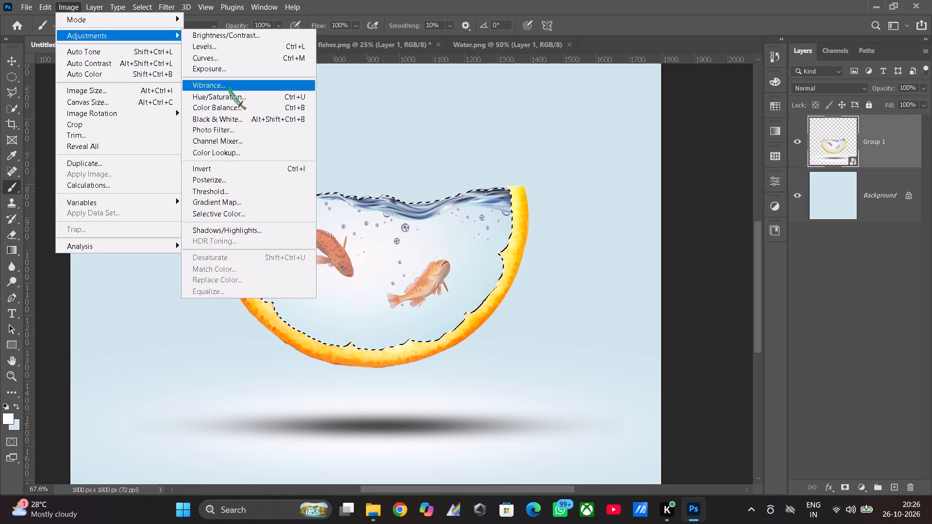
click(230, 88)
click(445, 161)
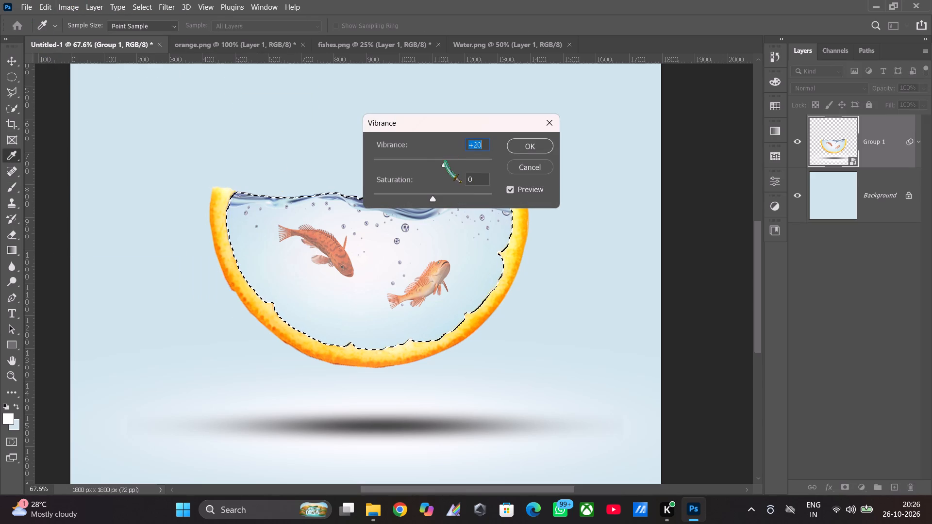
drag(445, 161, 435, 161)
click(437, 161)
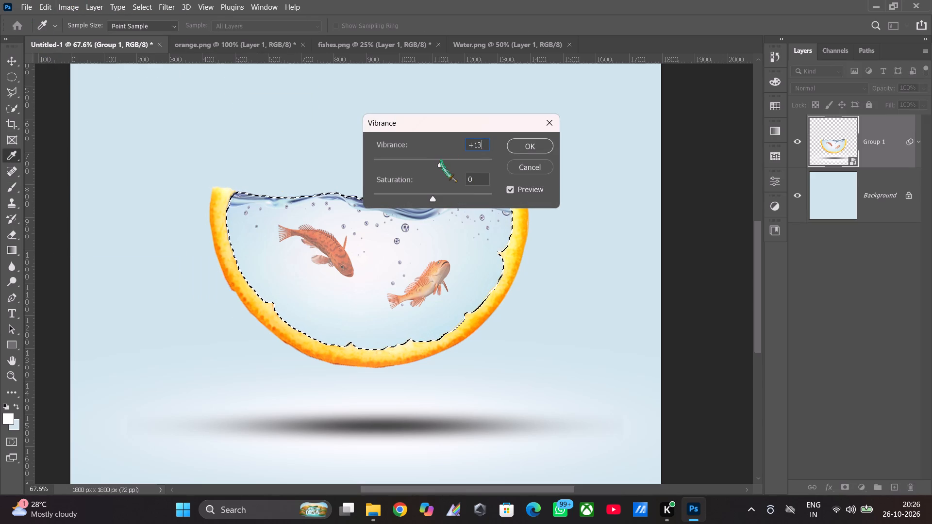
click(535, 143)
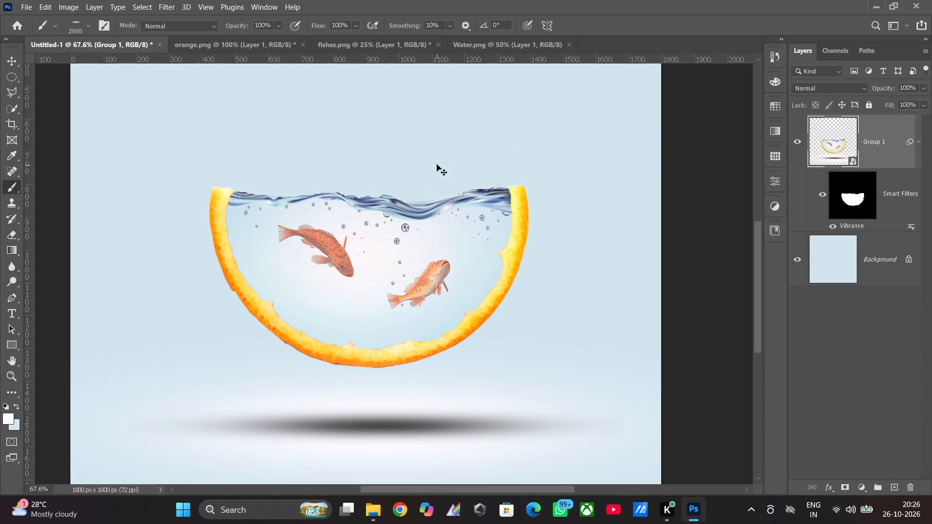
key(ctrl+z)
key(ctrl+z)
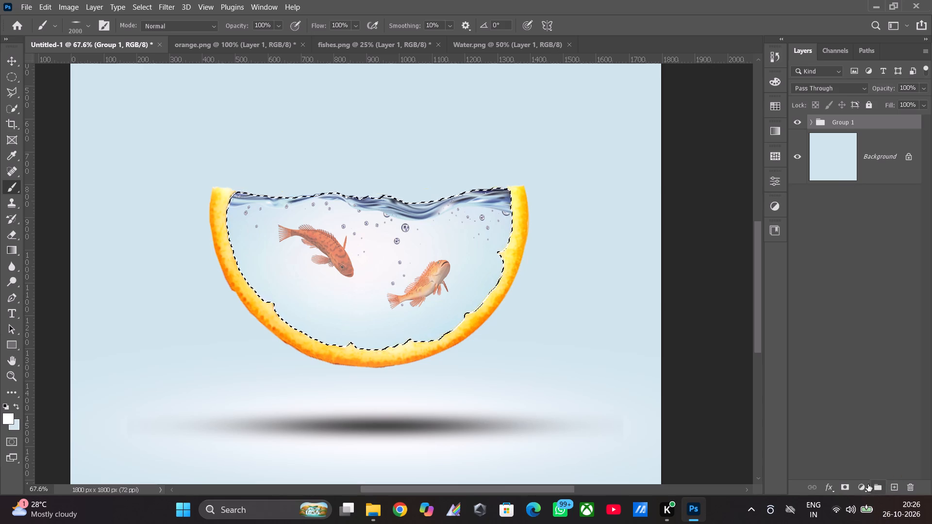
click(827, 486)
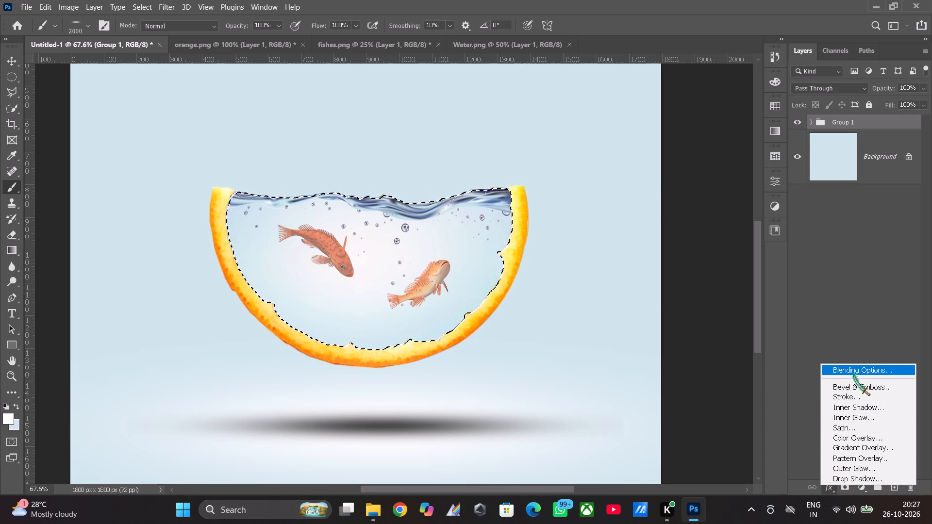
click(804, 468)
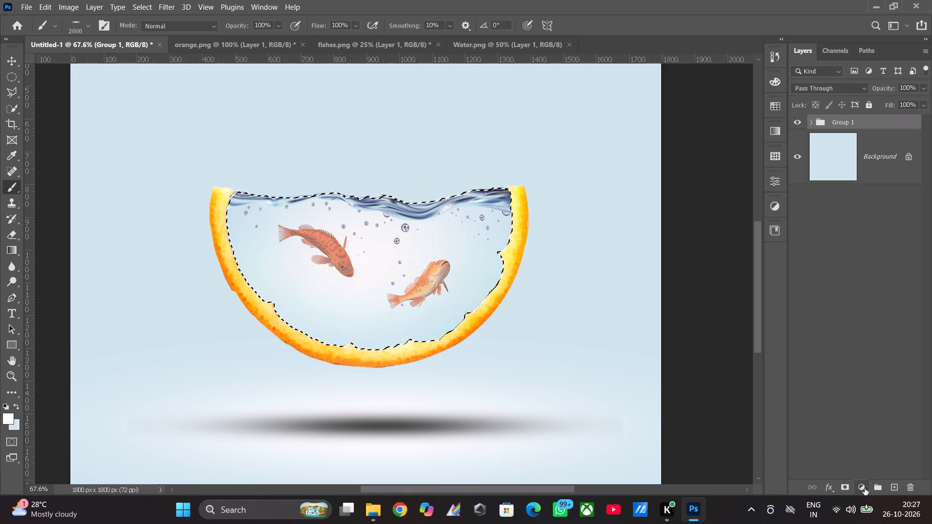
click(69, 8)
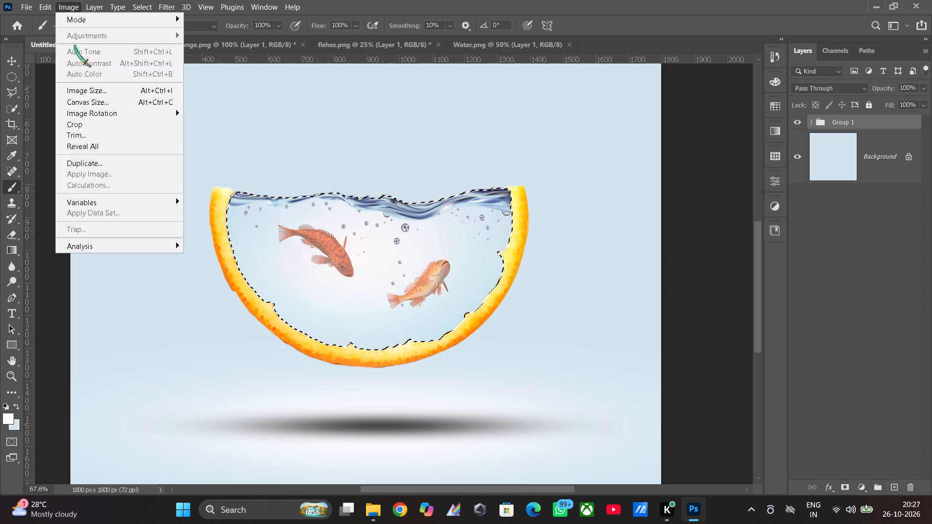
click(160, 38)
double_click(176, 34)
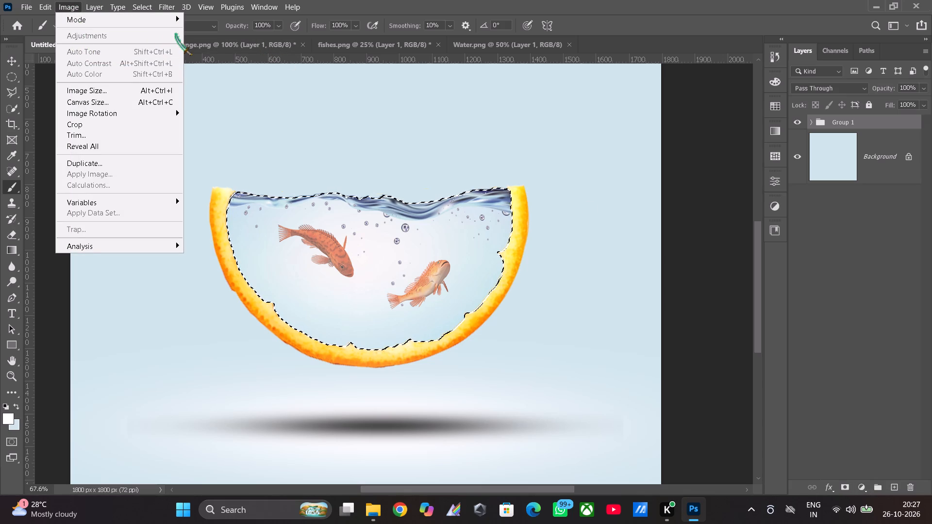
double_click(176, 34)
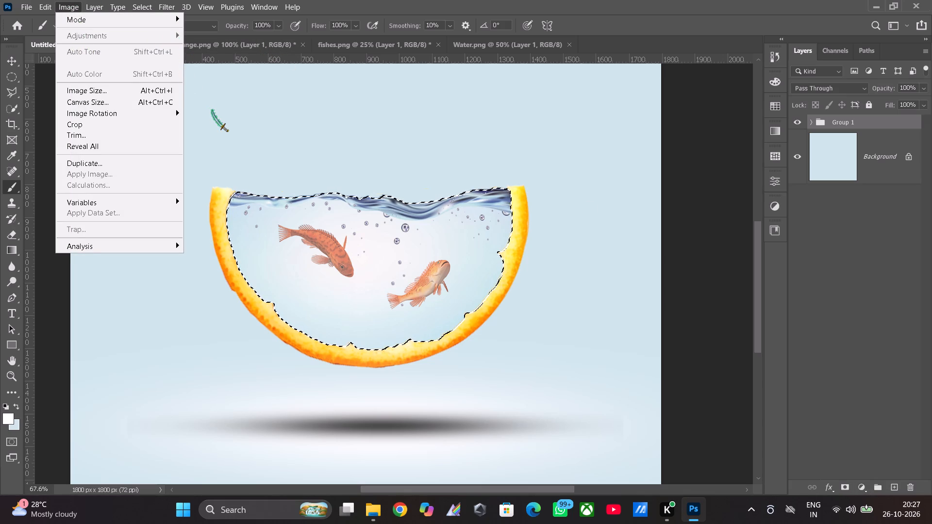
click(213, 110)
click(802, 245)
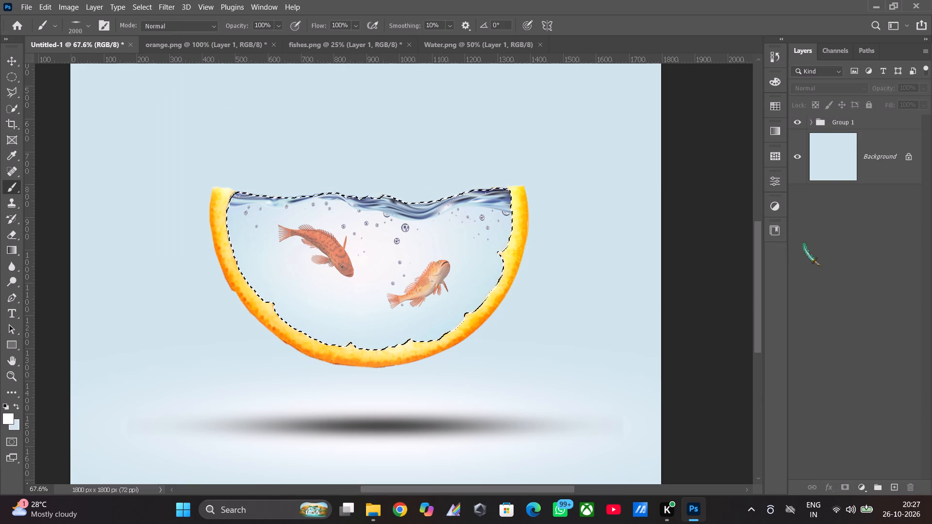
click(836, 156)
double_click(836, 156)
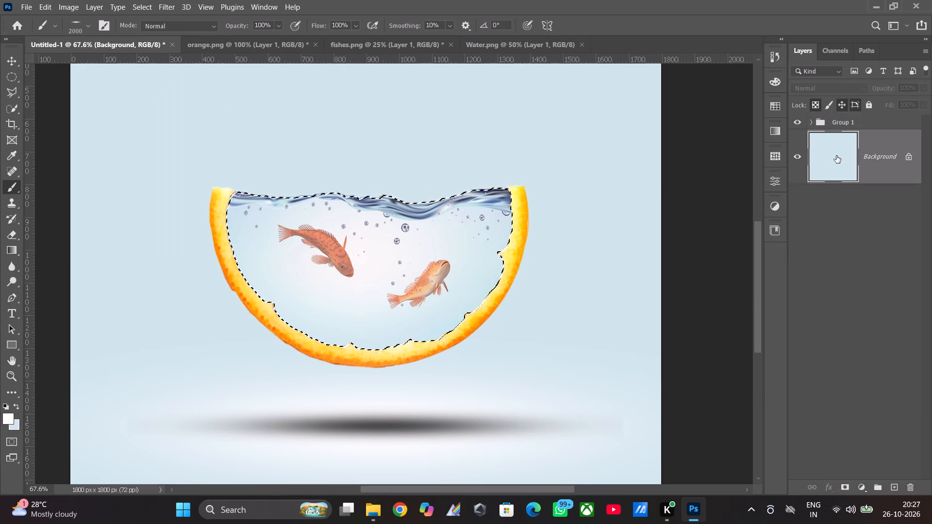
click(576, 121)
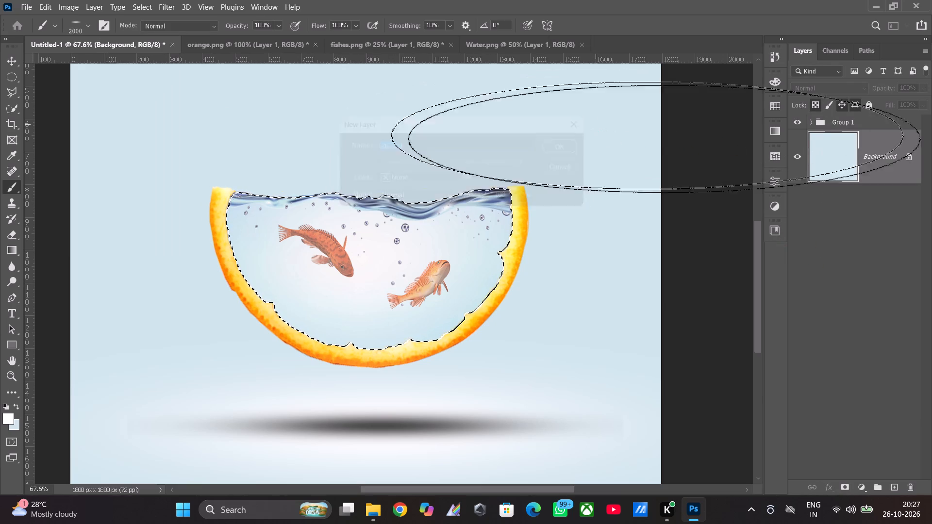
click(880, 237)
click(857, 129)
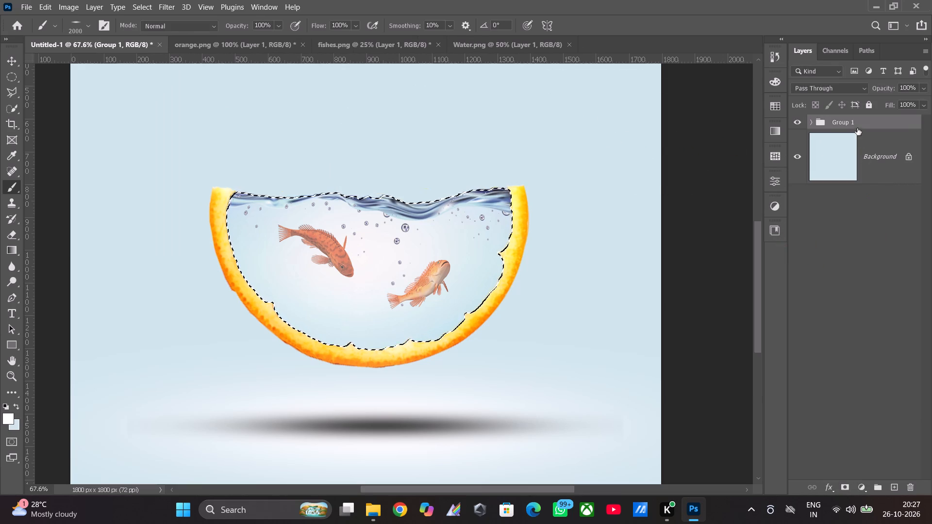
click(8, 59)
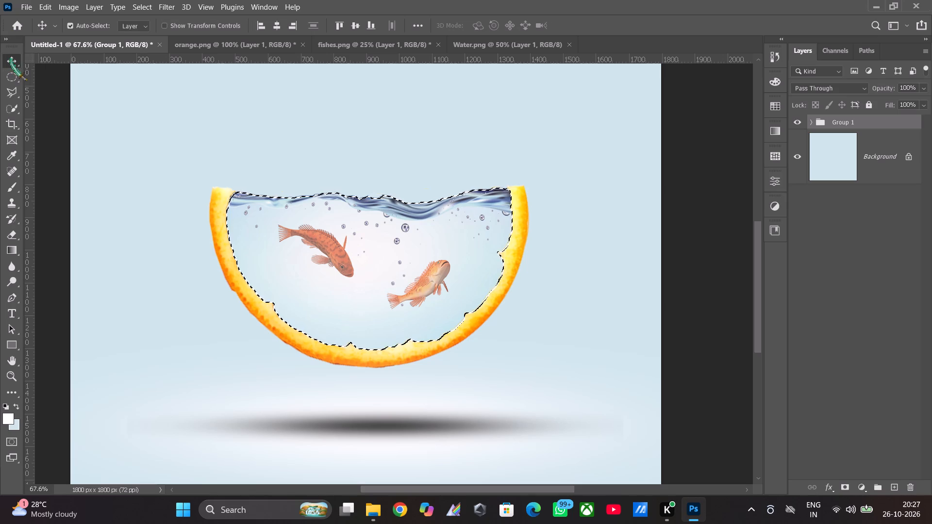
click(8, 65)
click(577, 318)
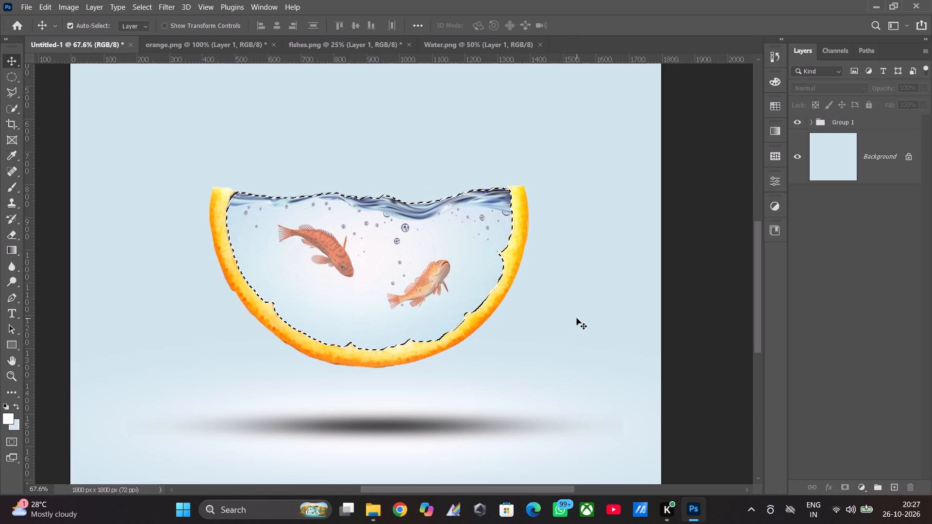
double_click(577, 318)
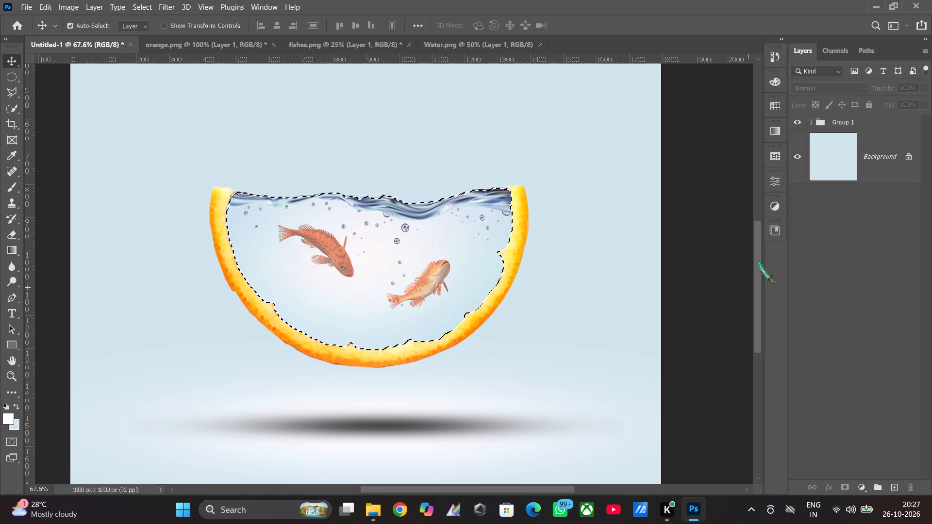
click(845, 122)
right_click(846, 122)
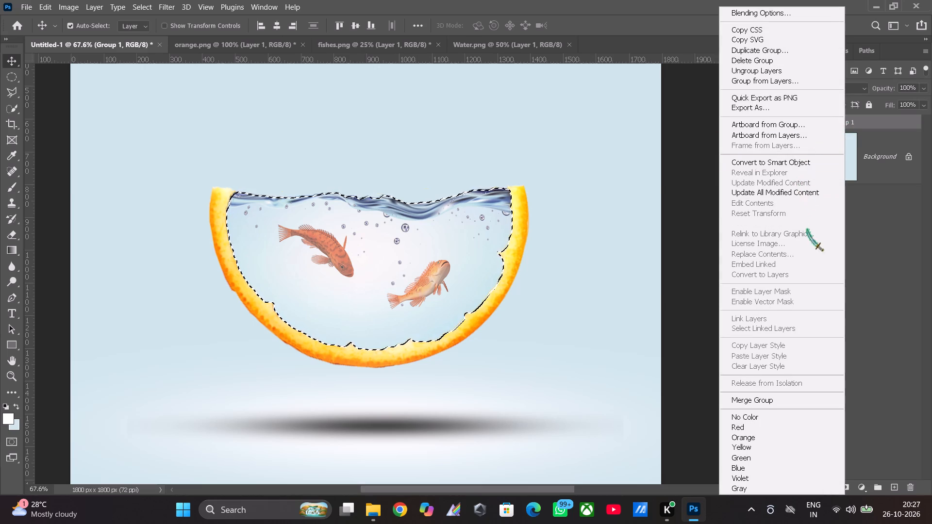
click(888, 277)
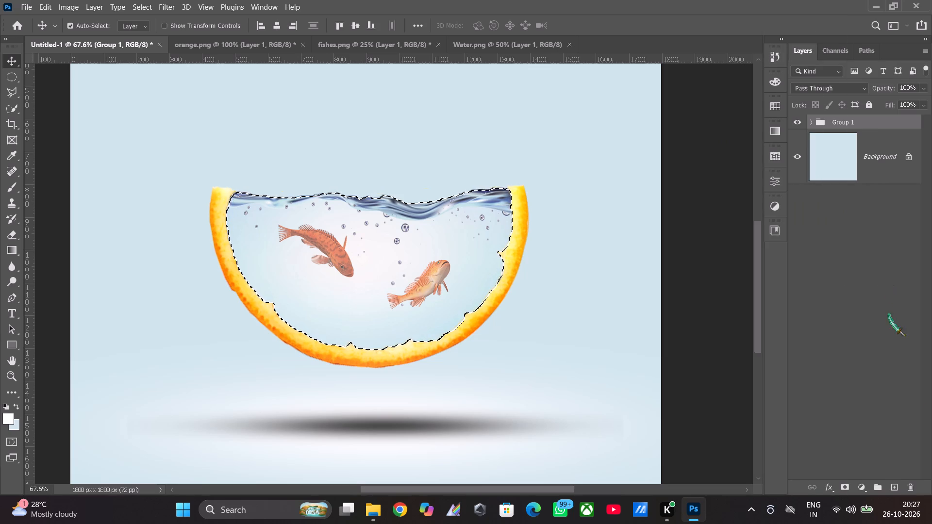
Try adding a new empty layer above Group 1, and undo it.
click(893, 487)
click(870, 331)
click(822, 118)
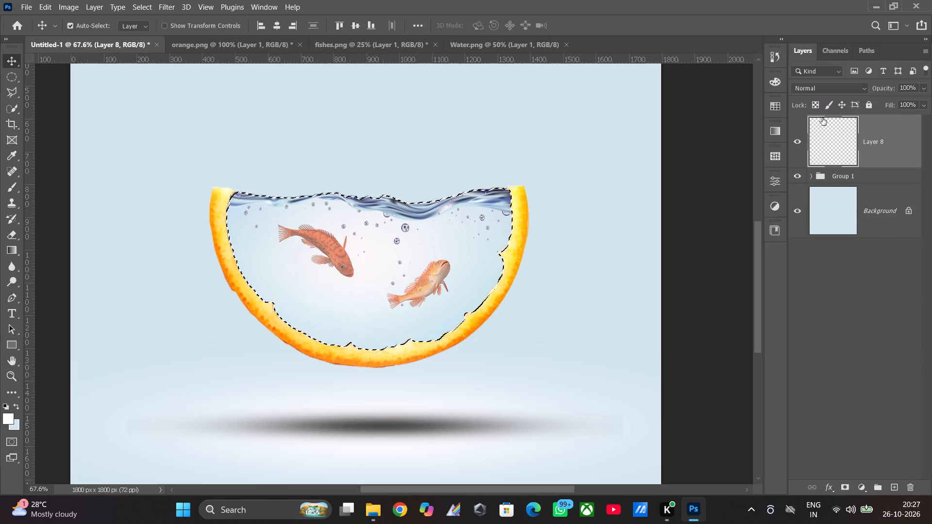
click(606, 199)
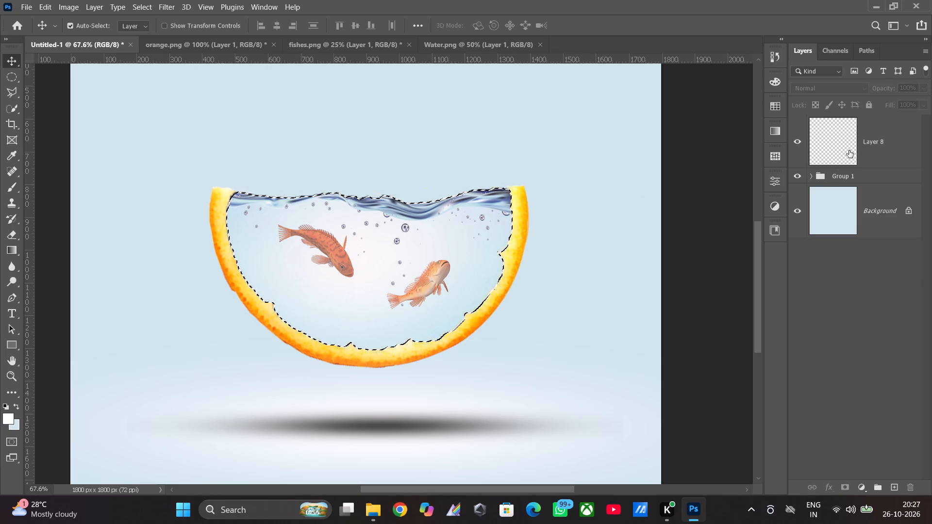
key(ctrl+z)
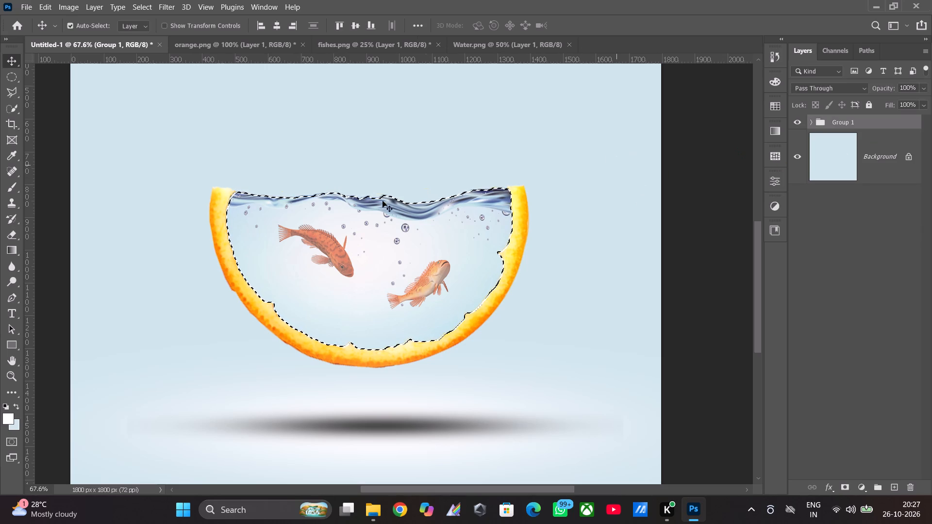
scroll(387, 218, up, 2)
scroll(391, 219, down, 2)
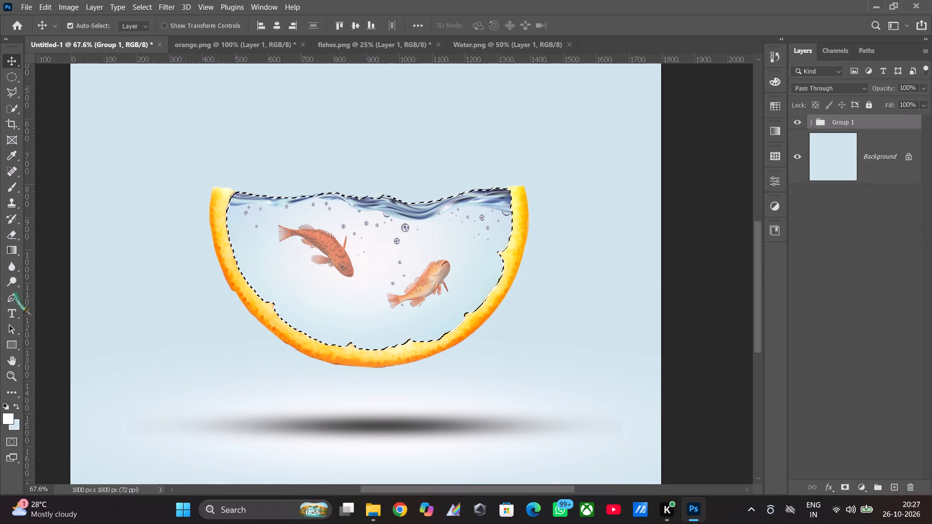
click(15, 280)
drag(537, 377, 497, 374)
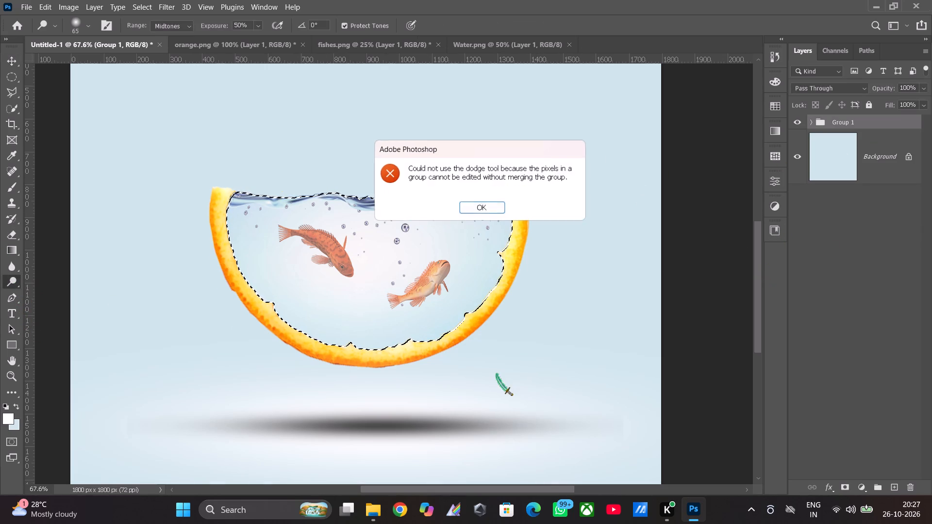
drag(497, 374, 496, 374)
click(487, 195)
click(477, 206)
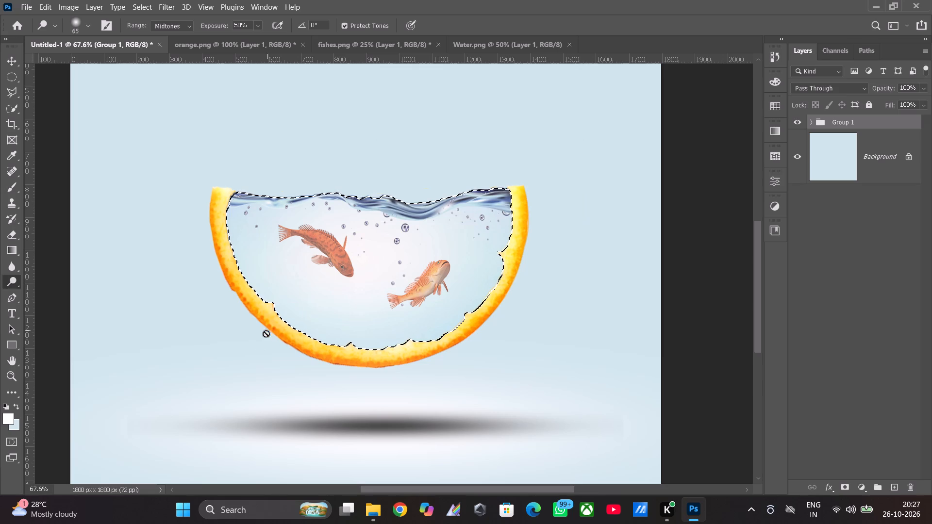
Export the whole composite as an 1800 x 1800 px JPG at 100% quality to Downloads, entering prsor as the file name.
click(14, 379)
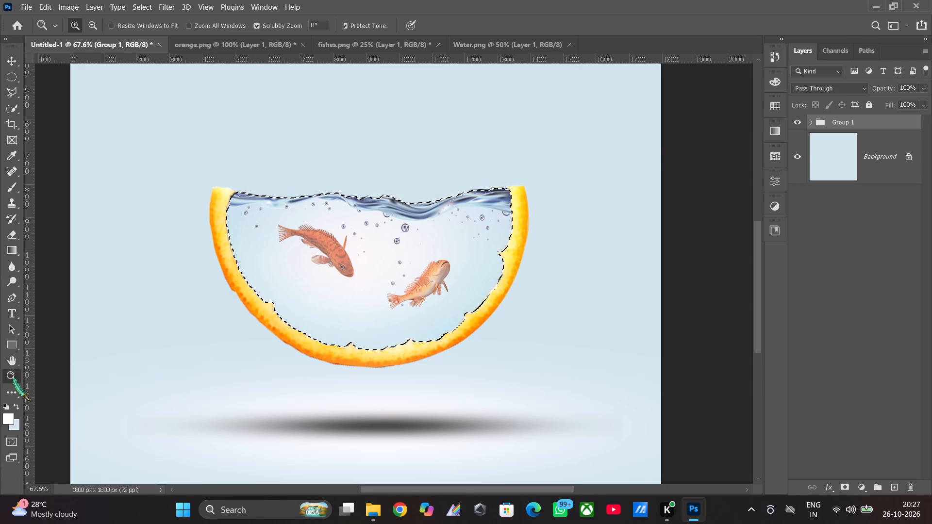
drag(174, 322, 151, 323)
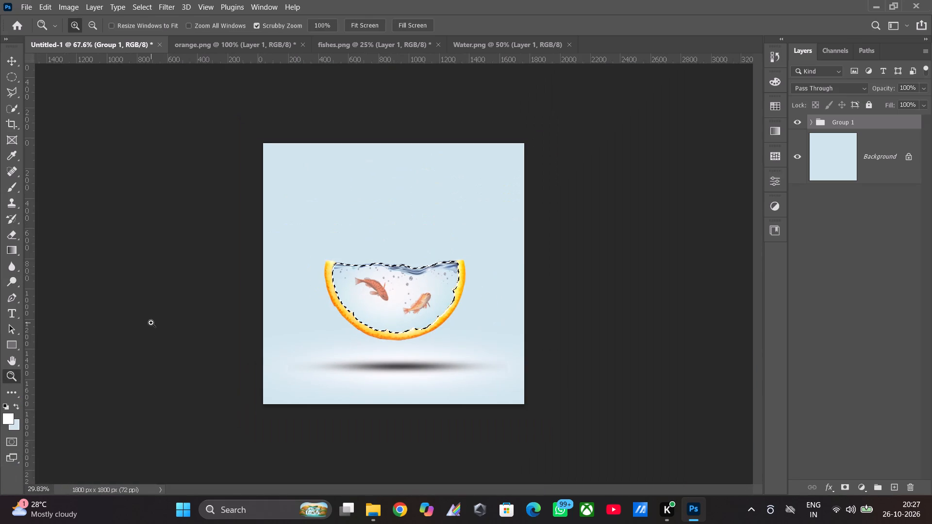
drag(151, 323, 161, 323)
click(827, 365)
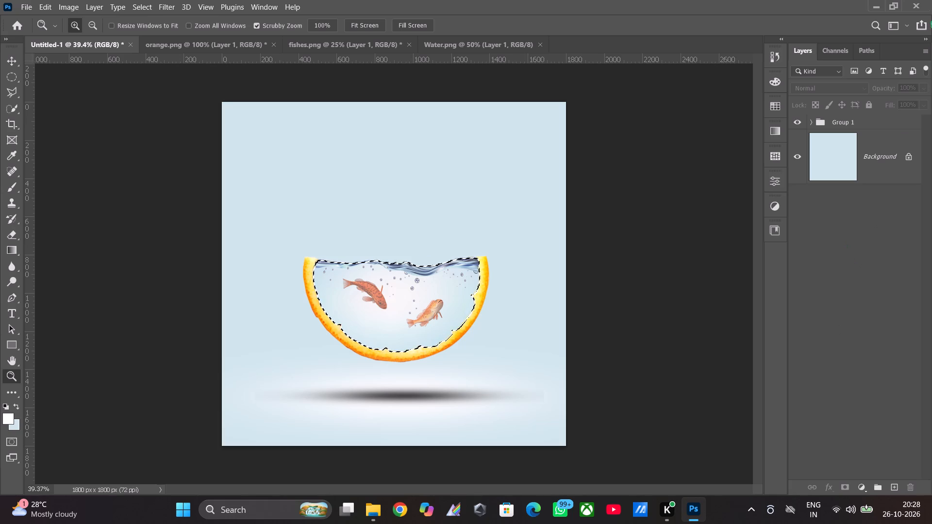
click(26, 5)
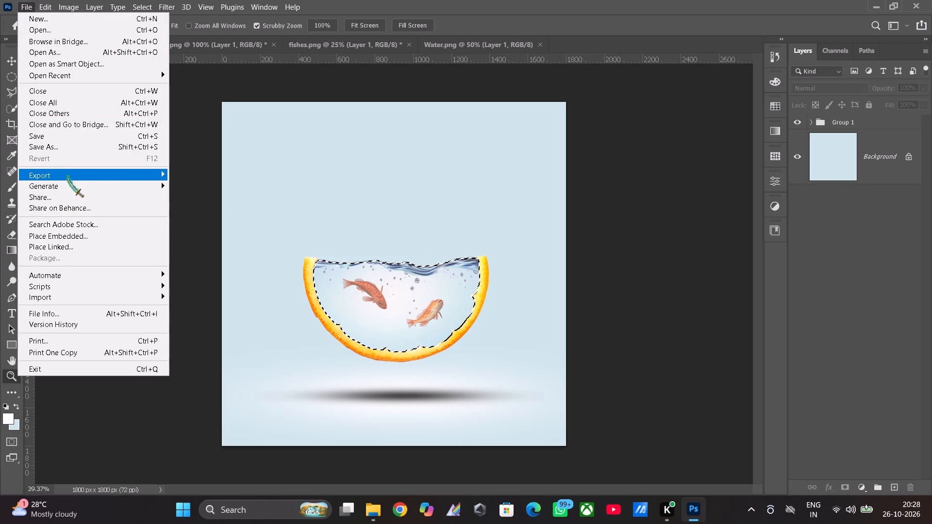
click(67, 176)
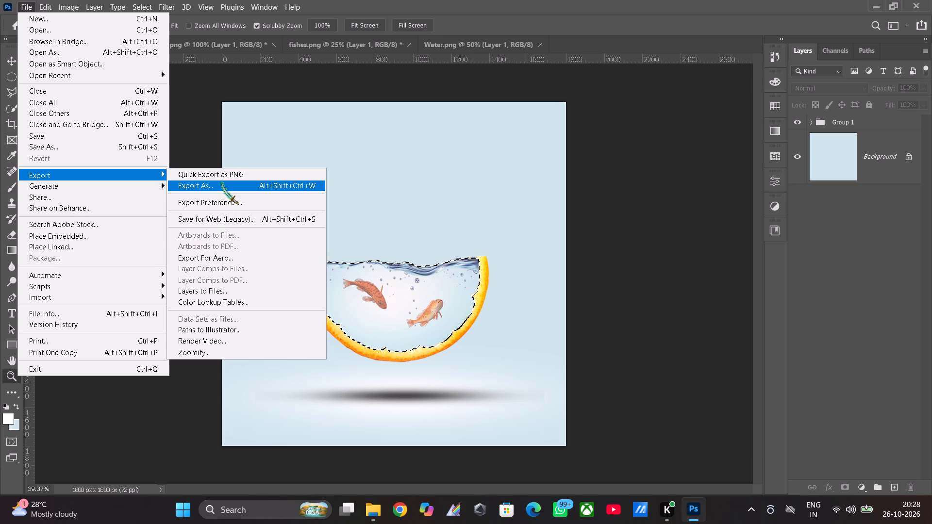
click(222, 183)
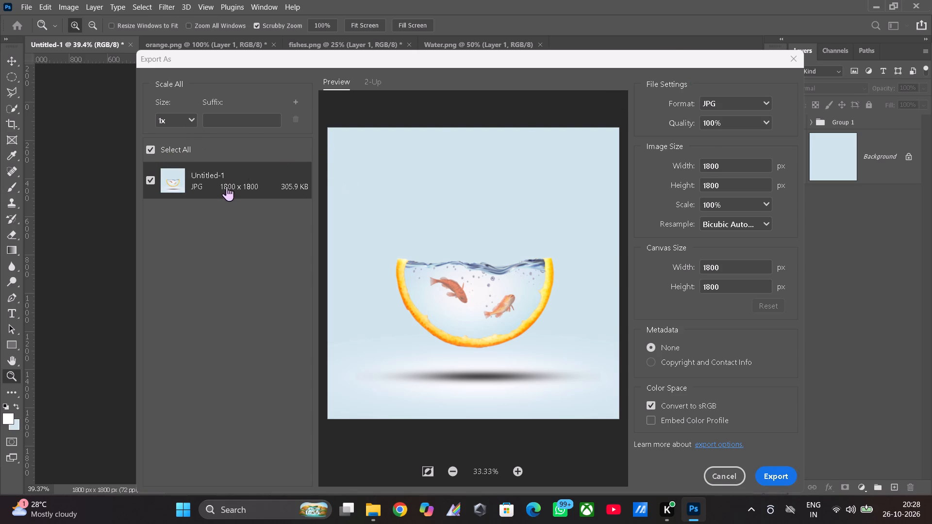
click(770, 471)
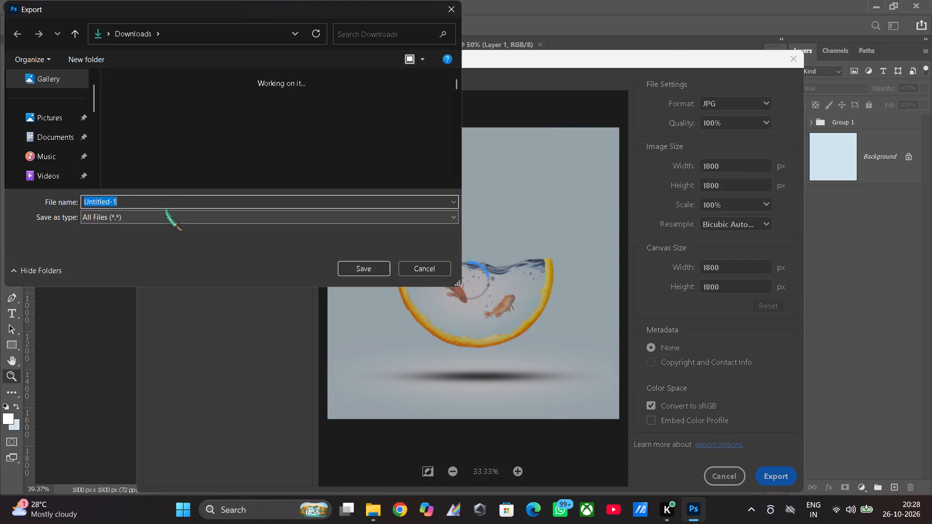
key(BackSpace)
key(BackSpace)
key(BackSpace)
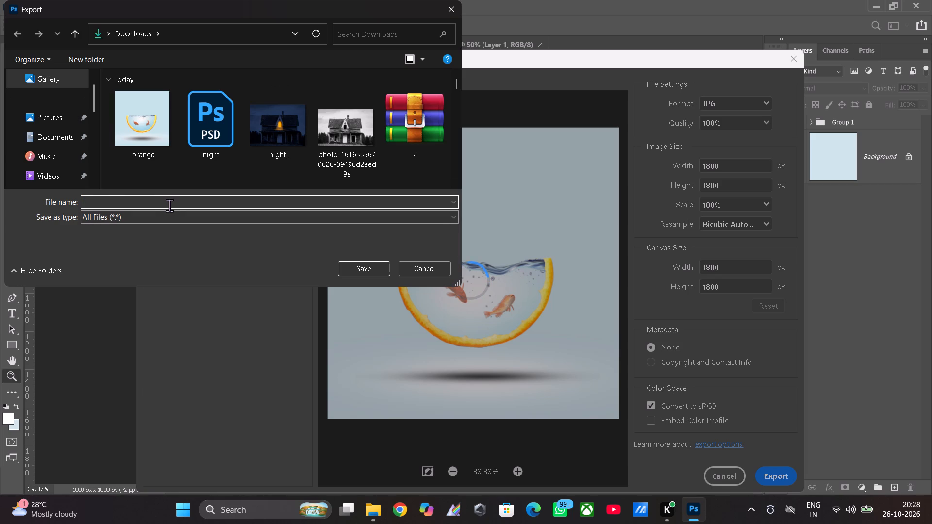
key(p)
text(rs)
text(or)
Change the export file name to prsfish and save the image in the Downloads folder.
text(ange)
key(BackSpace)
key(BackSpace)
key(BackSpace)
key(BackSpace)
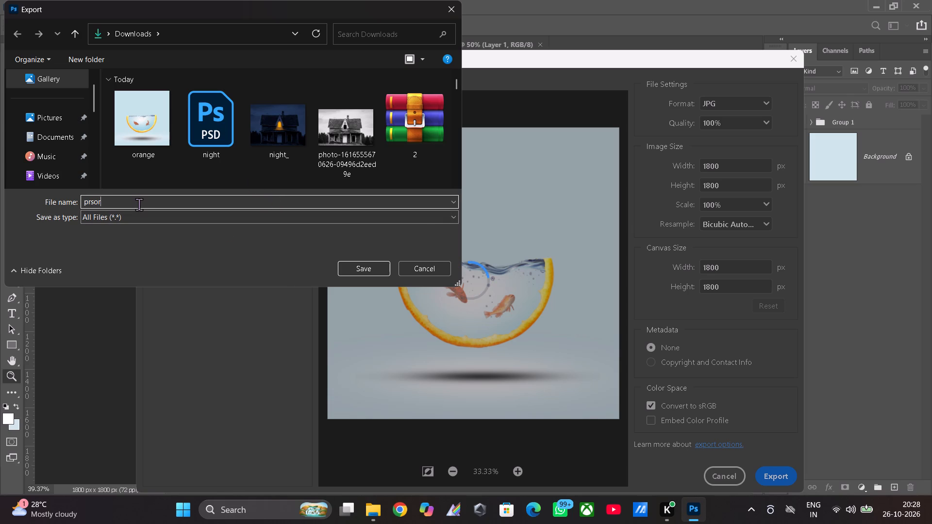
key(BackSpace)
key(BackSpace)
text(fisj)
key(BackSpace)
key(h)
scroll(71, 164, down, 2)
scroll(73, 116, up, 1)
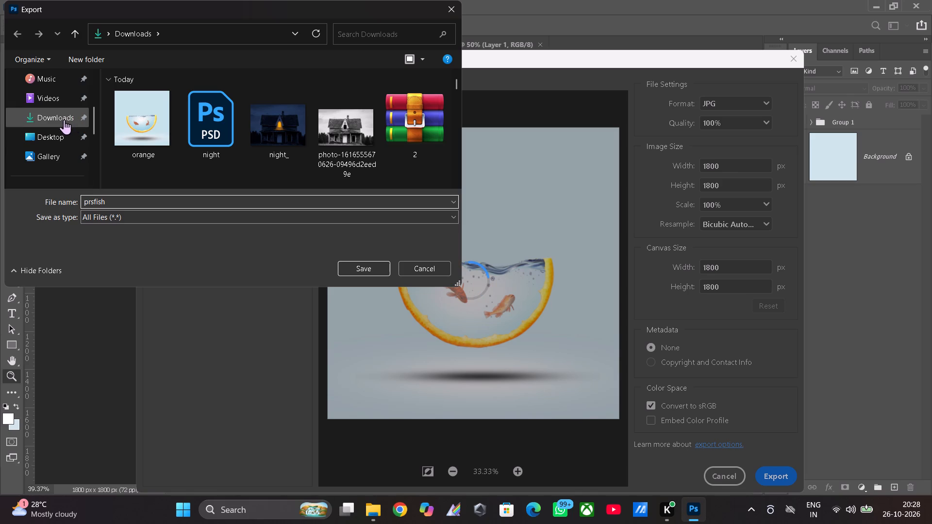